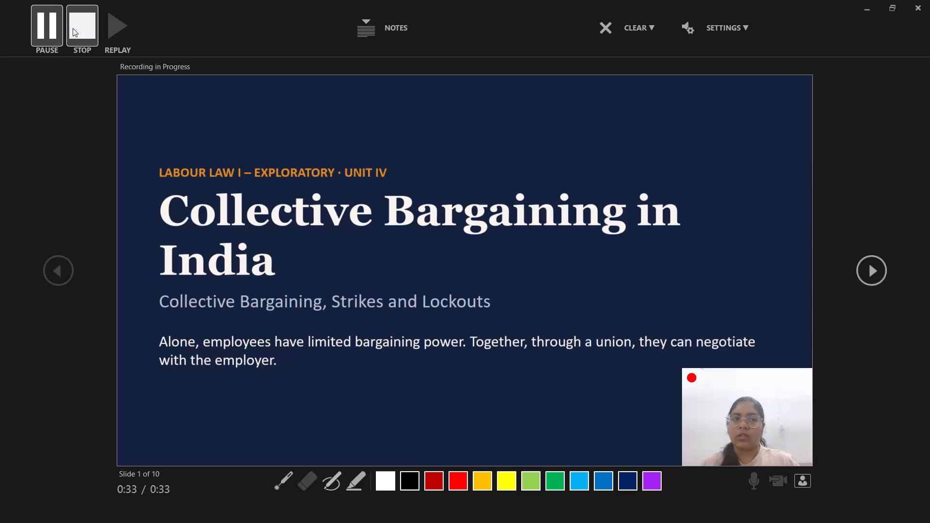
Finish the narration recording on slide 1 and move on to slide 2, Meaning of Collective Bargaining.
click(41, 28)
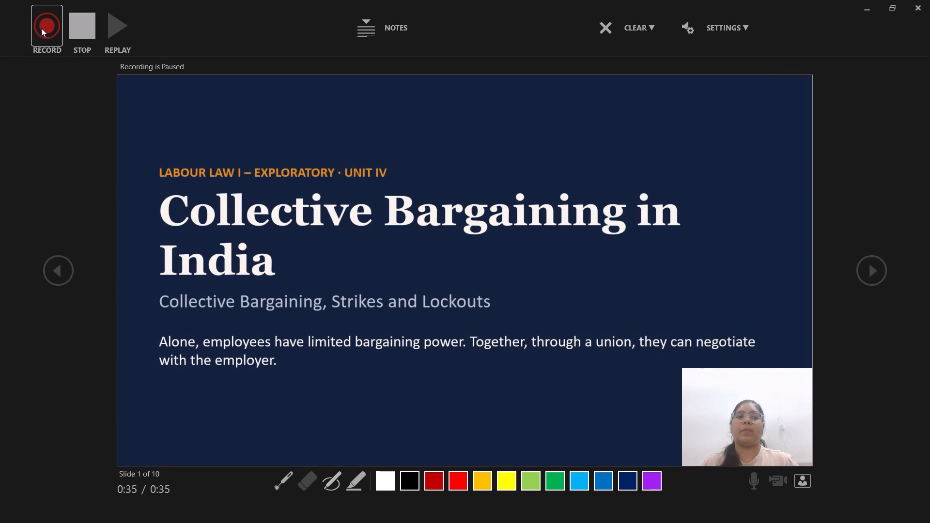
click(74, 36)
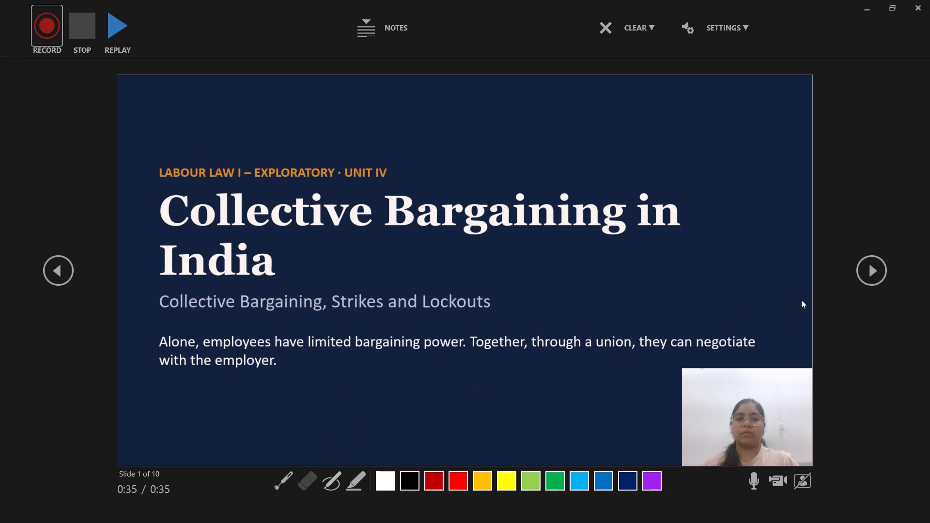
click(875, 269)
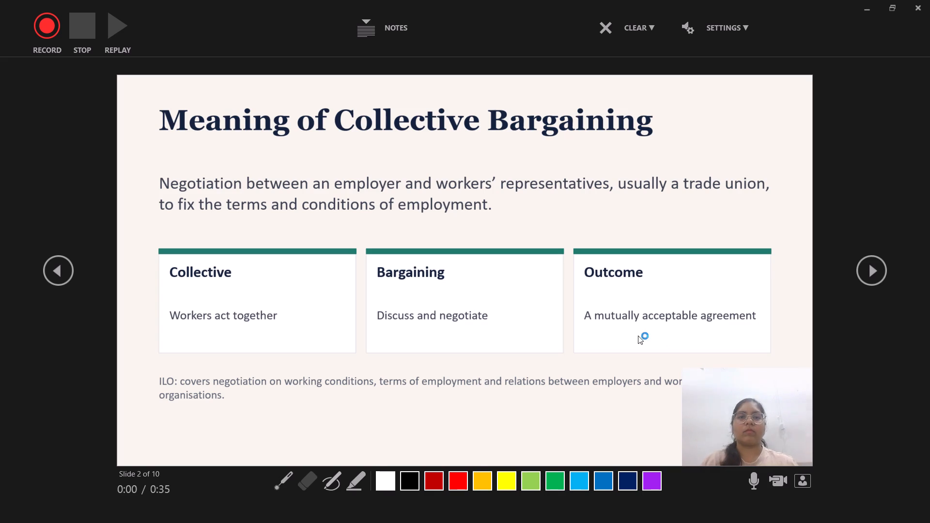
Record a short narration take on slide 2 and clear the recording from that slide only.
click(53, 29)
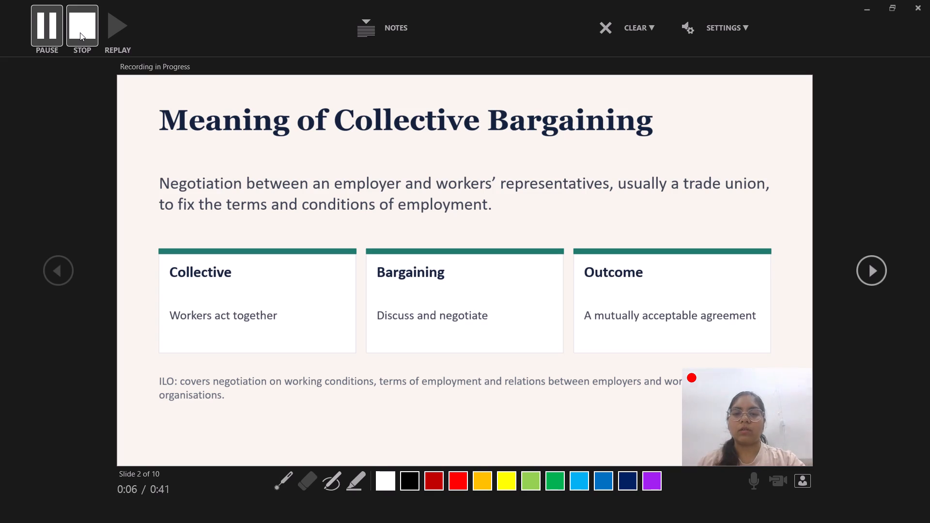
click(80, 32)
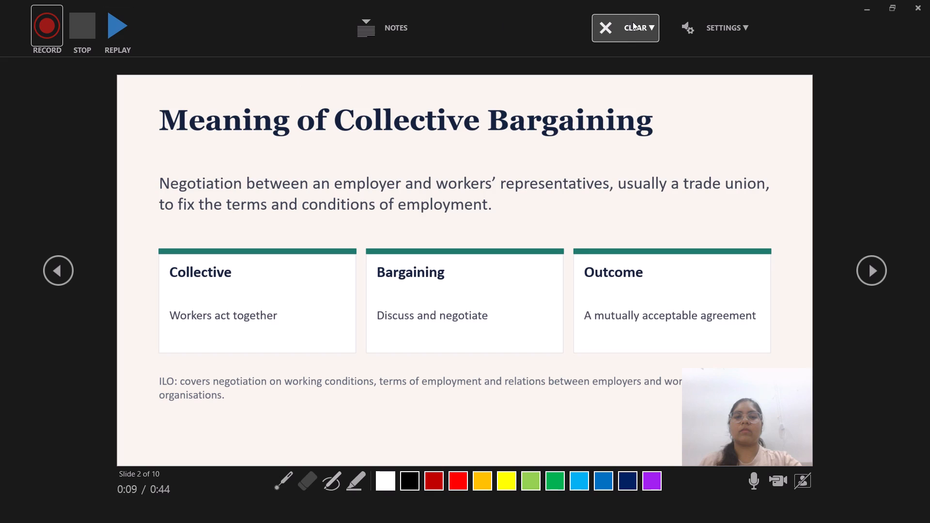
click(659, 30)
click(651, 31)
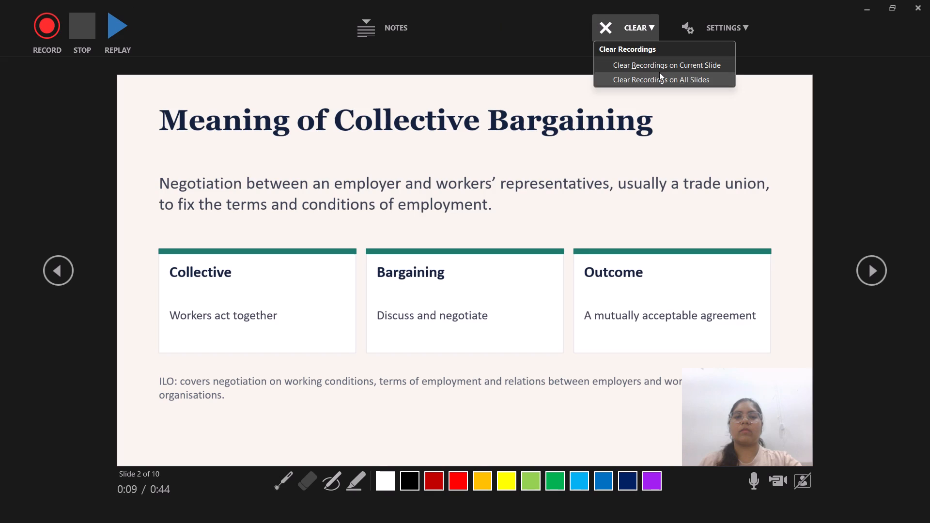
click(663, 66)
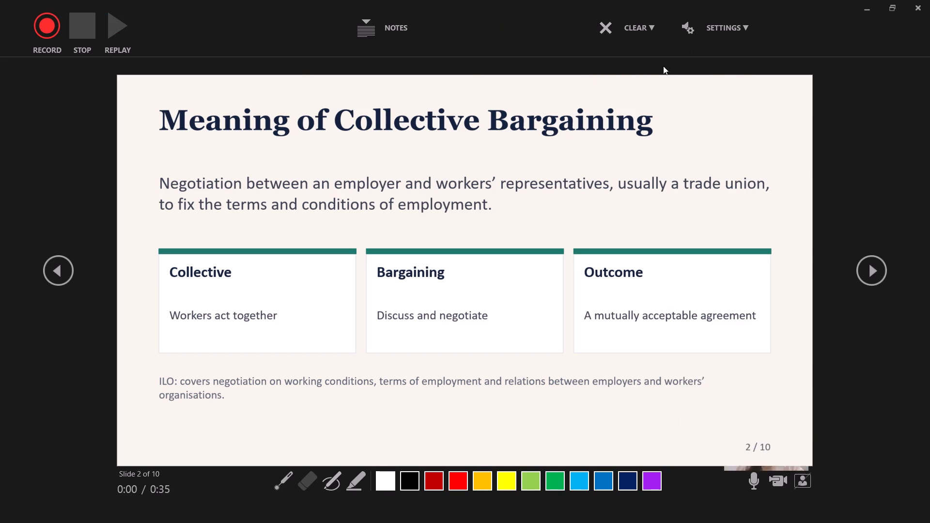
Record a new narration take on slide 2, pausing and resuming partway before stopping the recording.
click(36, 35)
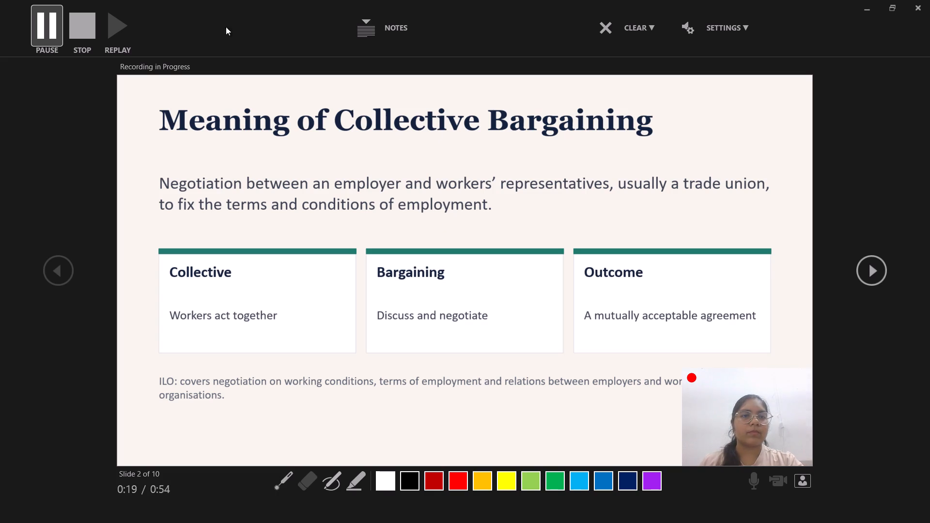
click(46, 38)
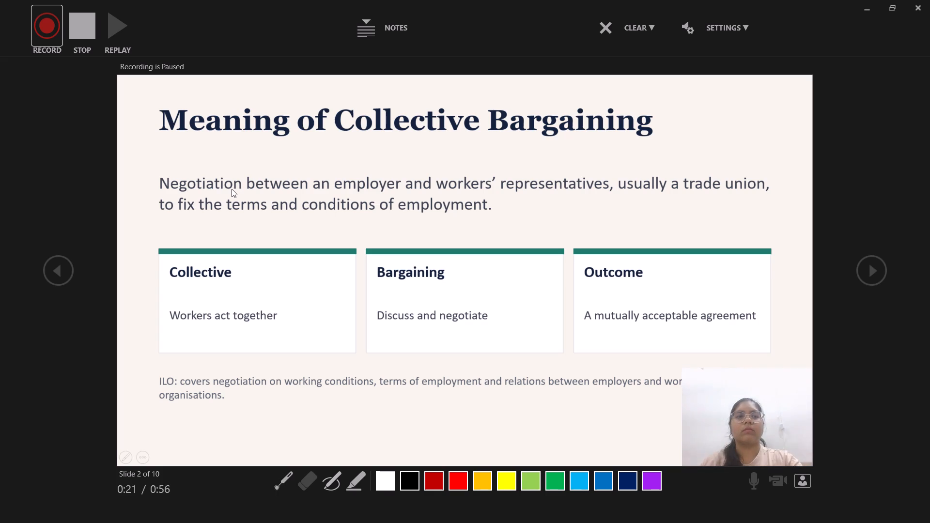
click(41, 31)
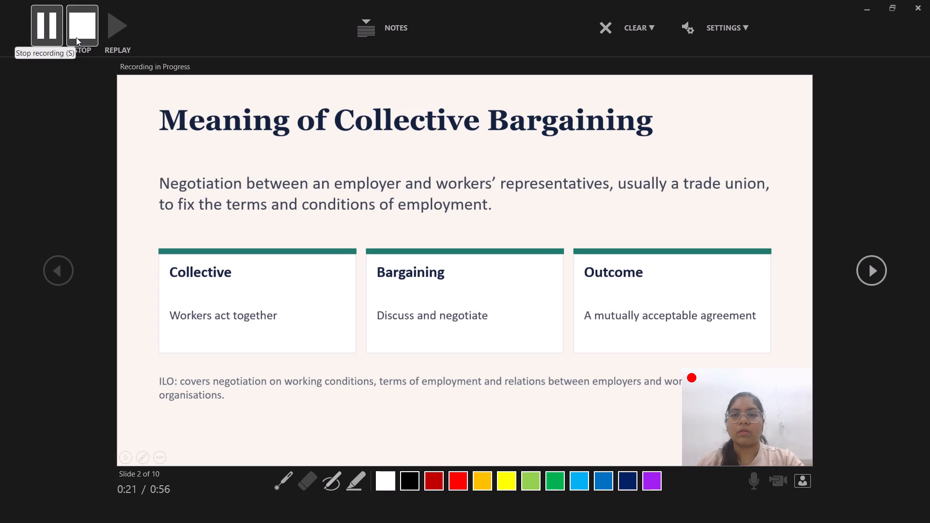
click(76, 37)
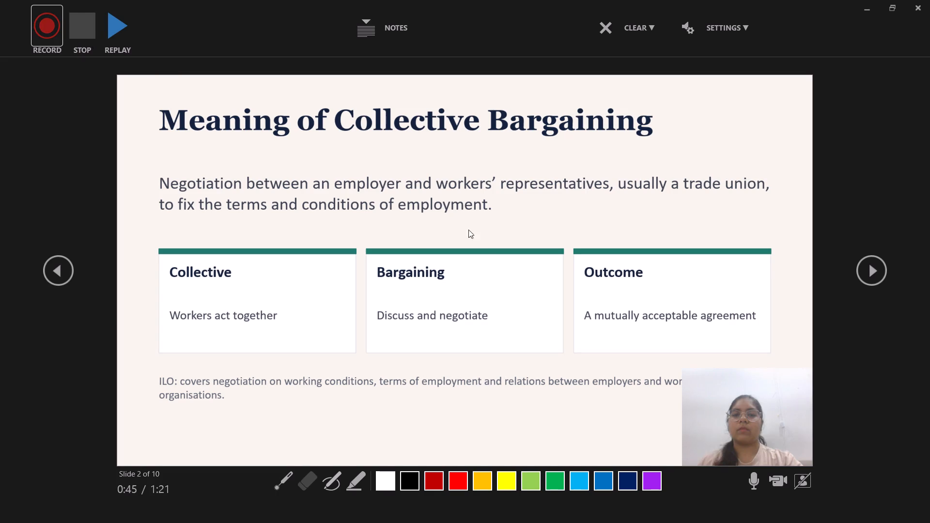
Replay the slide 2 narration to review it, check the slide's notes, and stop the playback.
click(123, 24)
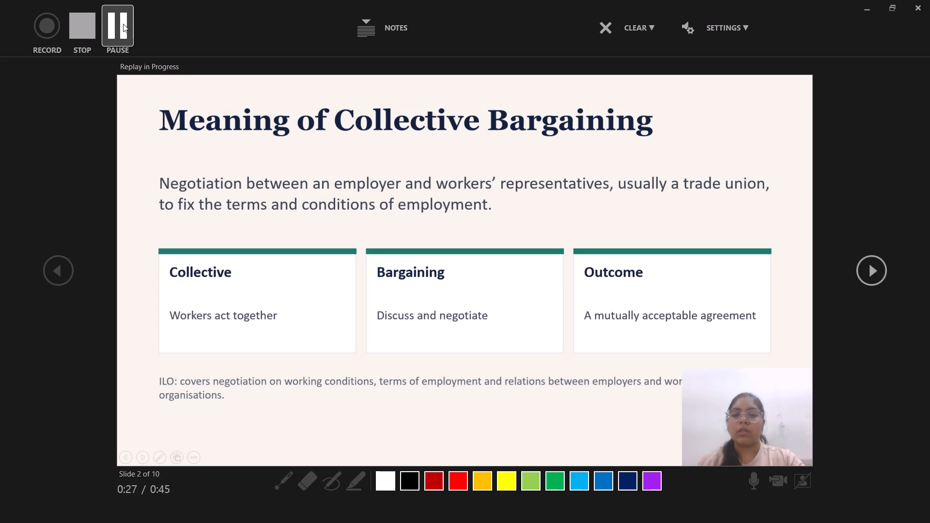
click(123, 24)
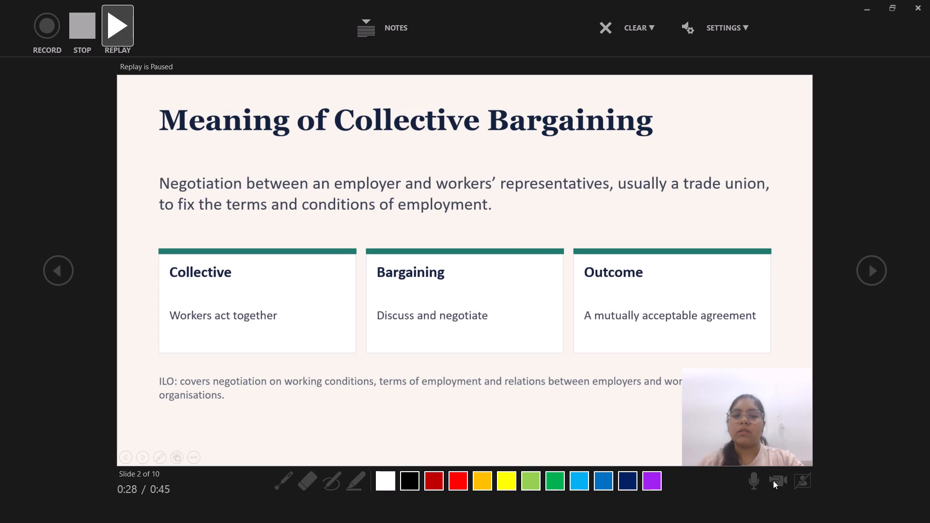
click(741, 25)
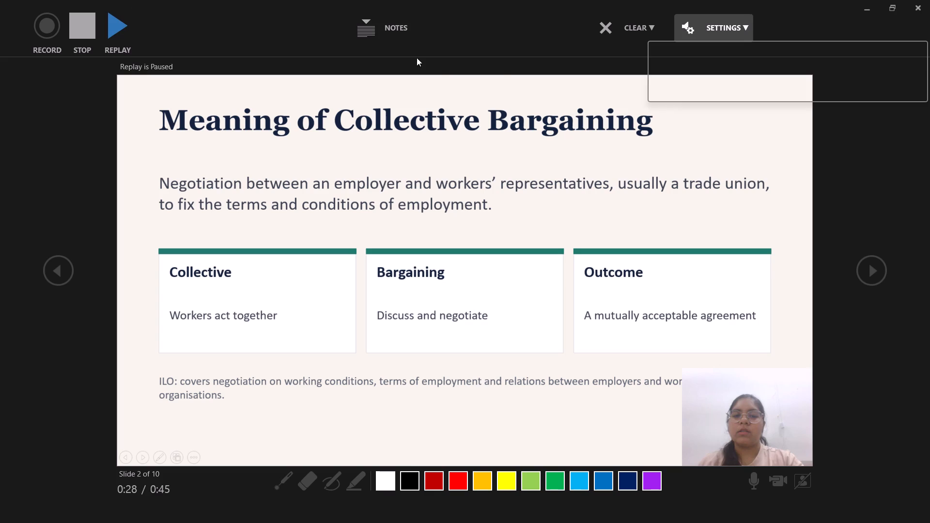
click(395, 33)
click(380, 31)
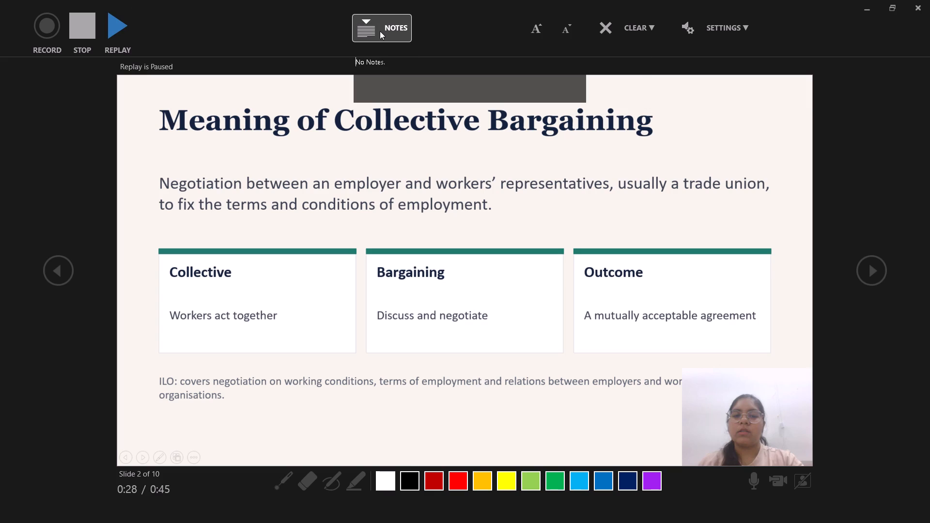
click(310, 28)
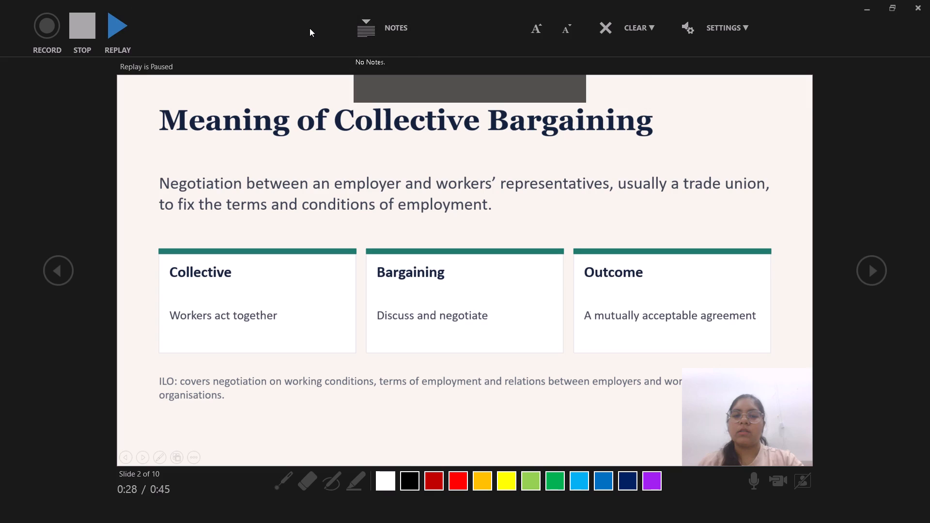
click(310, 28)
click(368, 17)
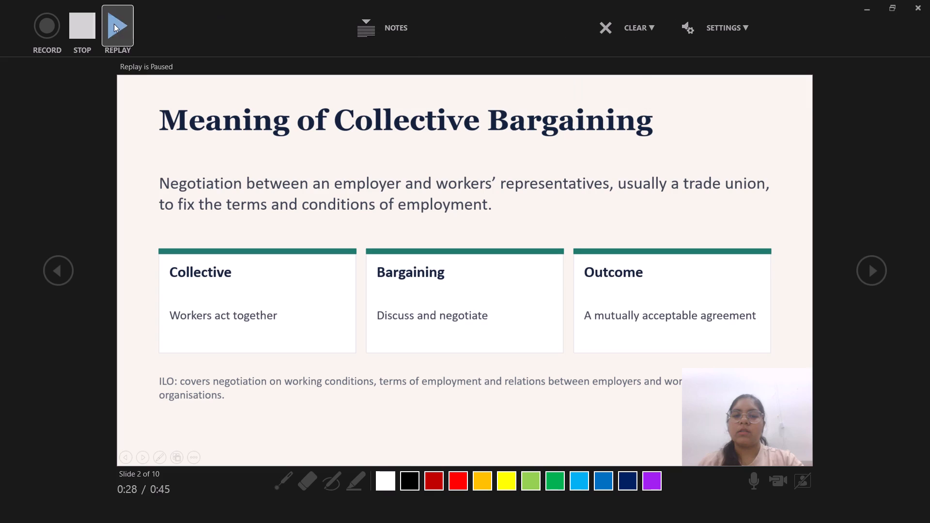
click(92, 25)
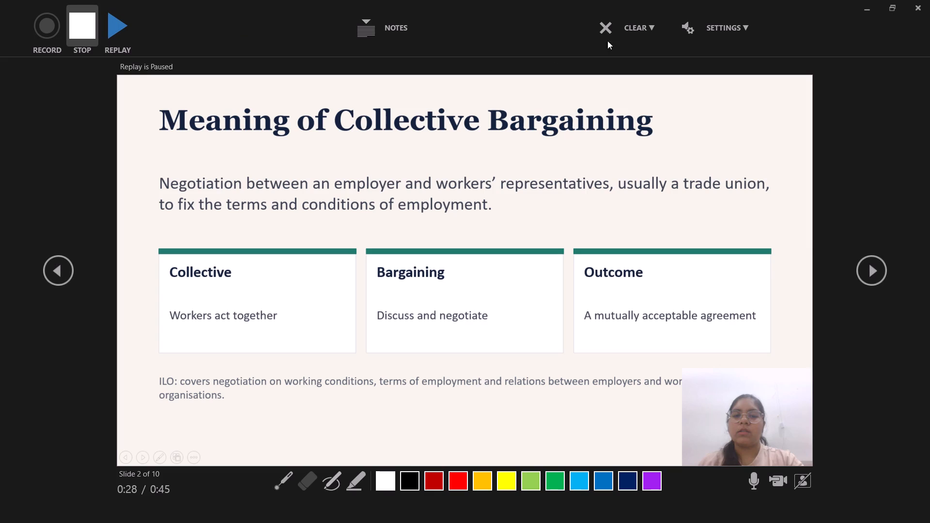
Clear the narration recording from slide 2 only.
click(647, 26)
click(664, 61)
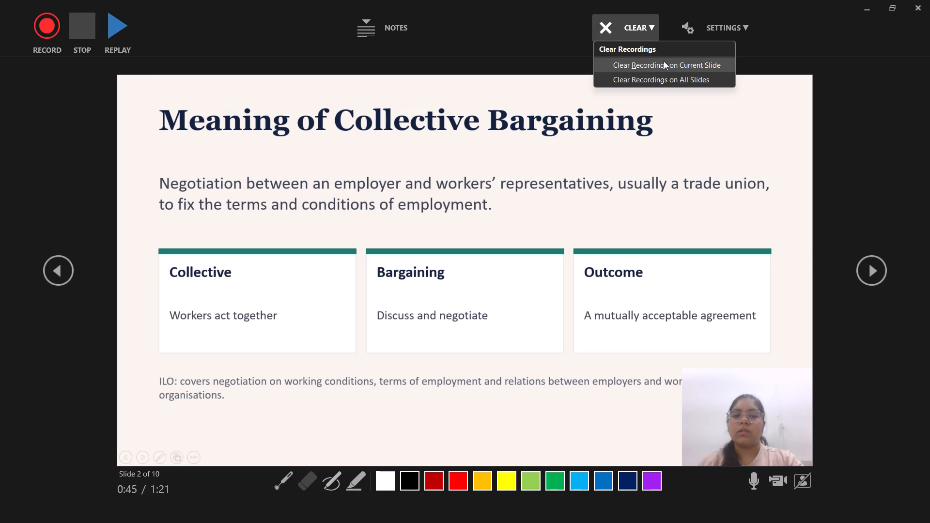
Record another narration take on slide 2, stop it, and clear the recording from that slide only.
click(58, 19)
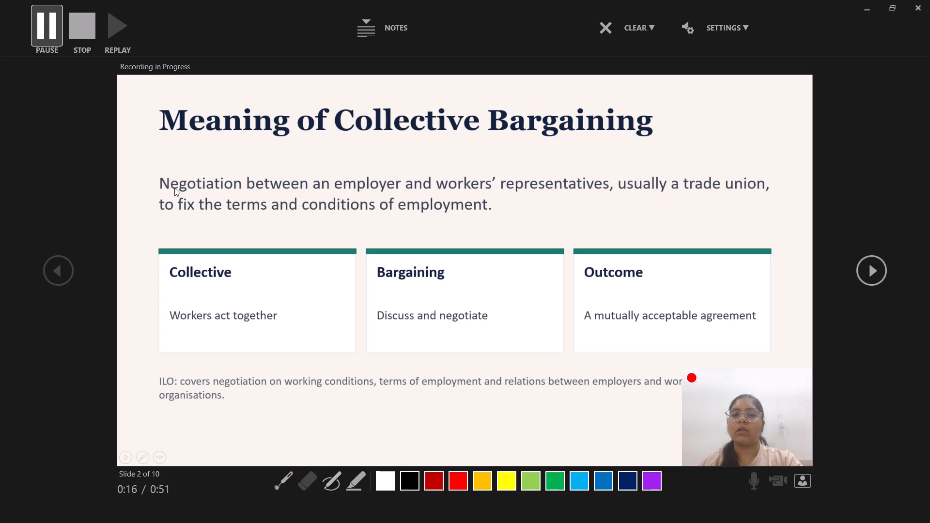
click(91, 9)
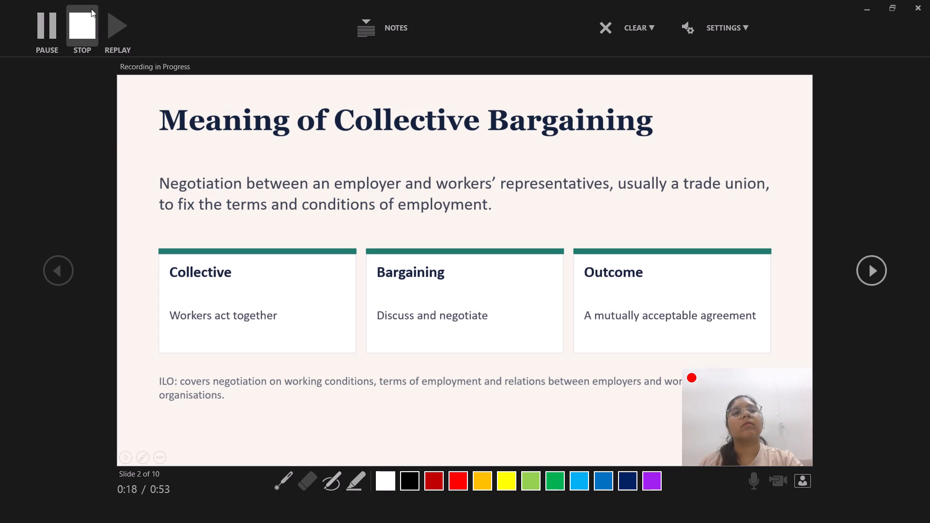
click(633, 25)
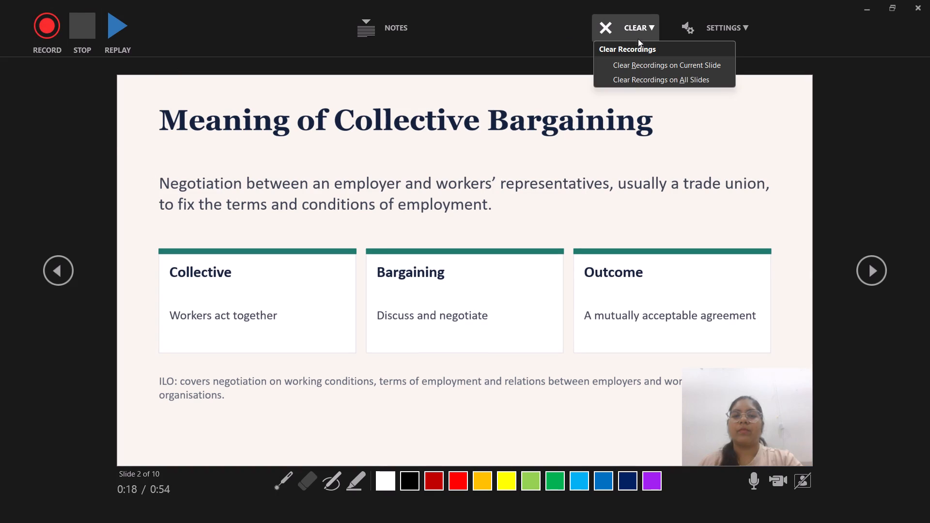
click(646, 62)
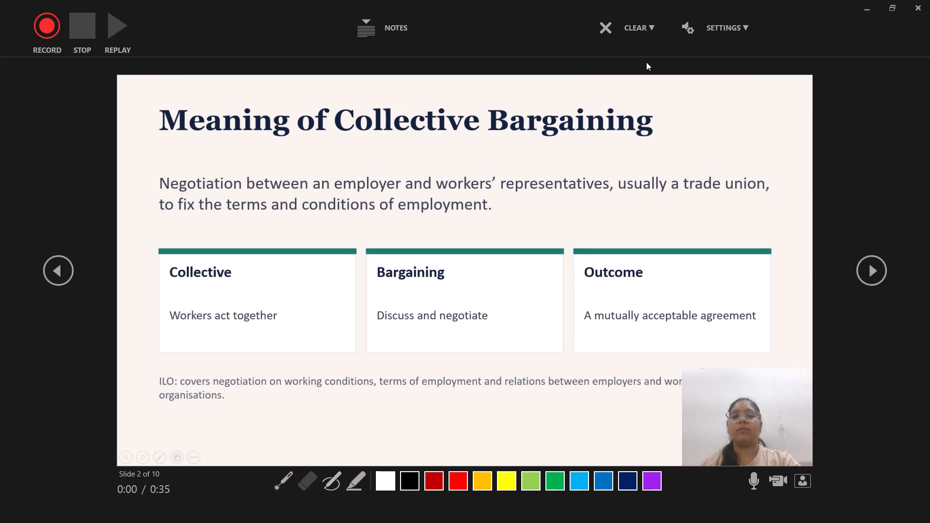
Start a fresh narration recording with camera on slide 2, Meaning of Collective Bargaining.
click(47, 24)
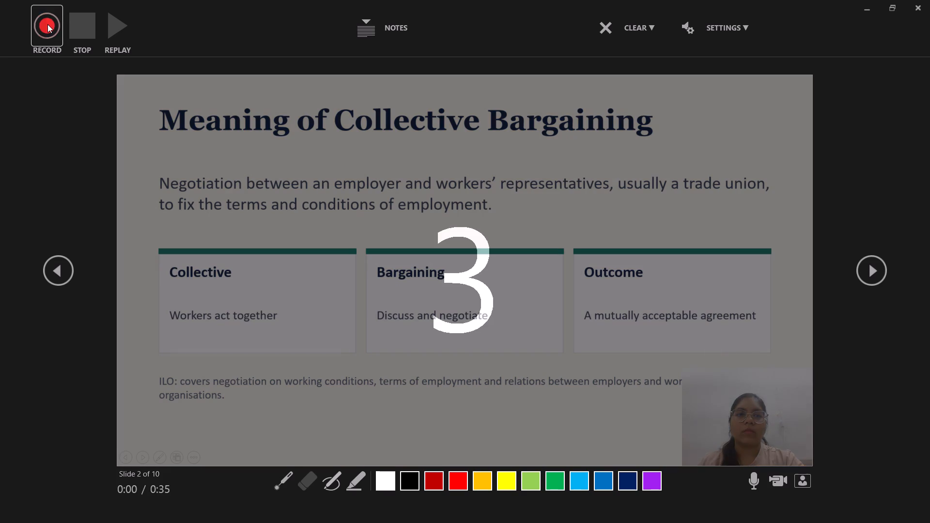
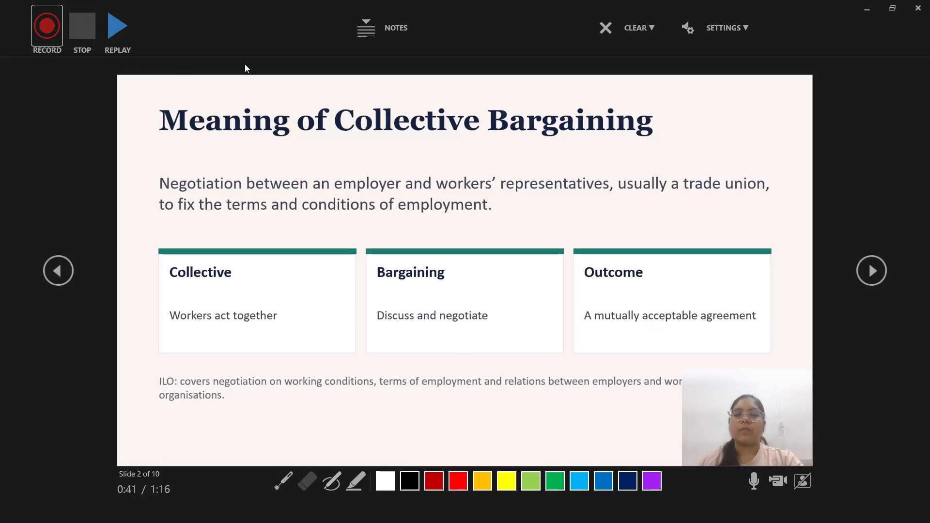
Record about 35 seconds of camera narration on slide 3, Objectives and Importance, and stop the recording.
click(875, 268)
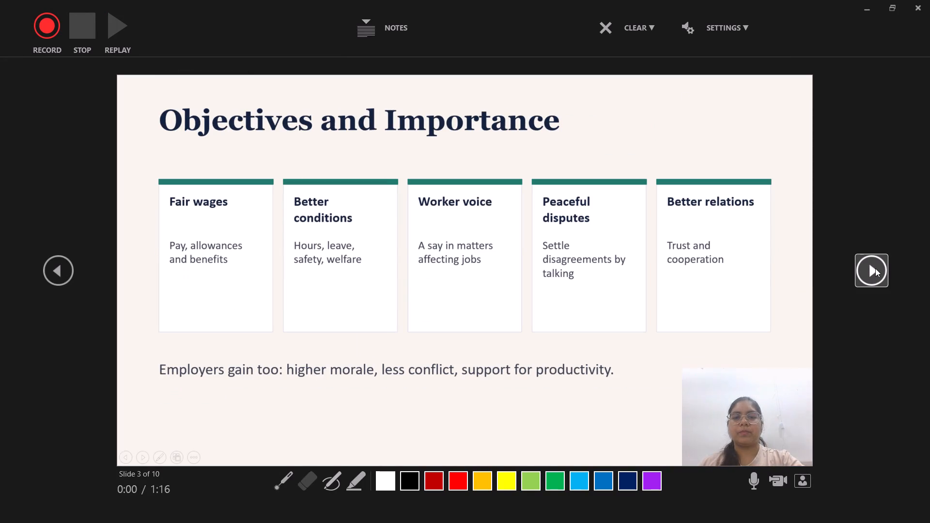
click(46, 33)
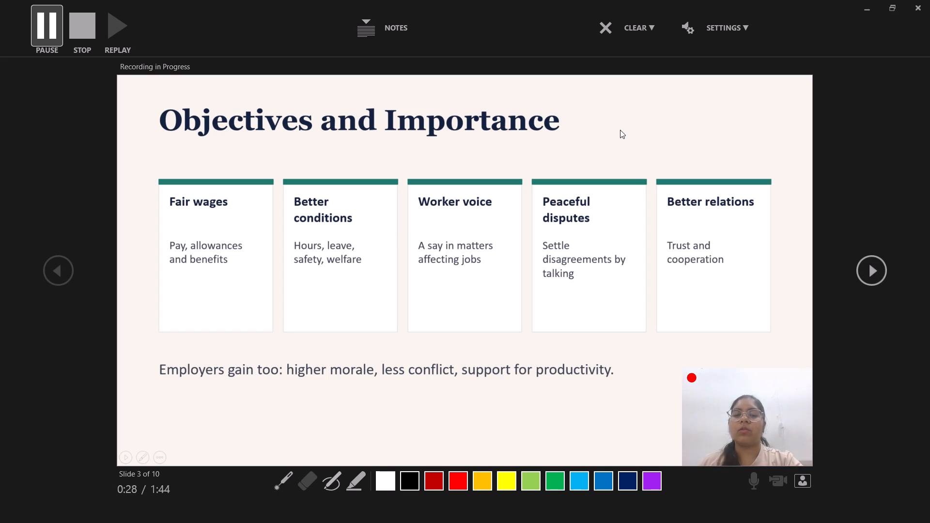
click(88, 32)
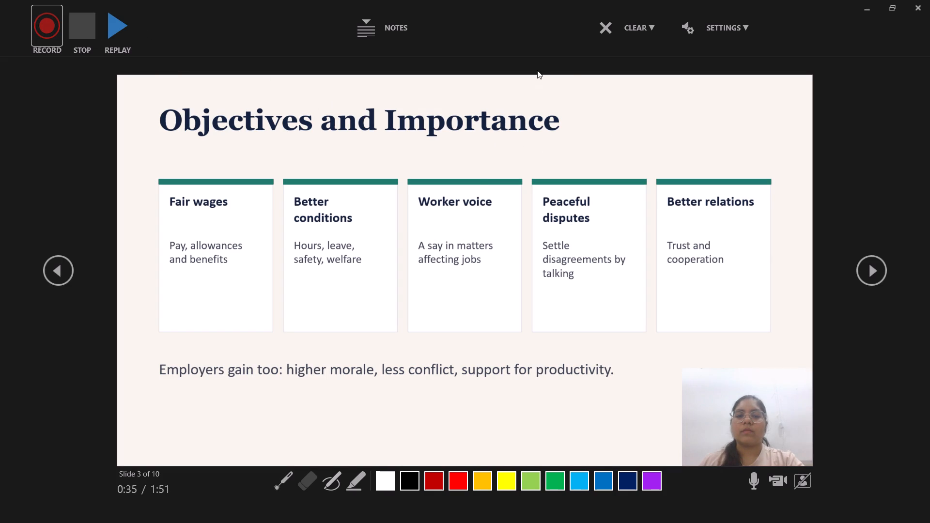
Start recording camera narration on slide 4, Main Subjects of Bargaining.
click(879, 269)
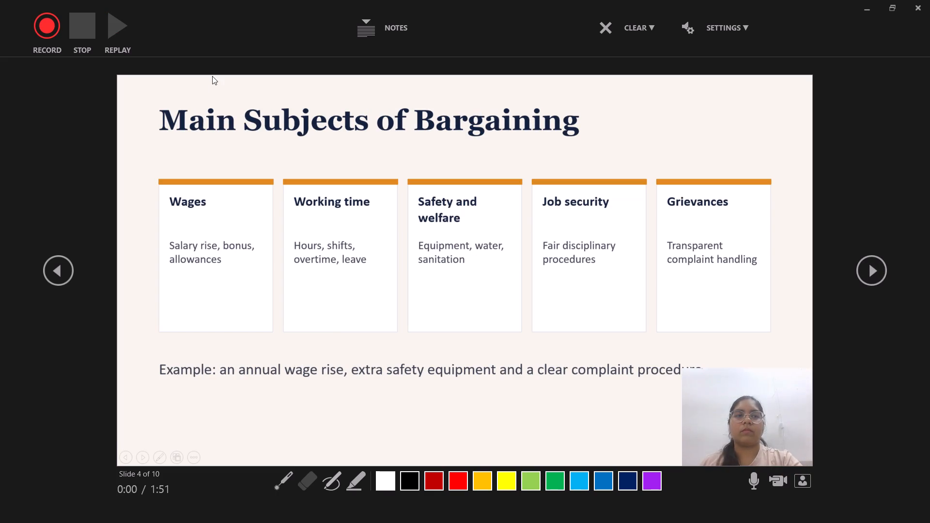
click(44, 20)
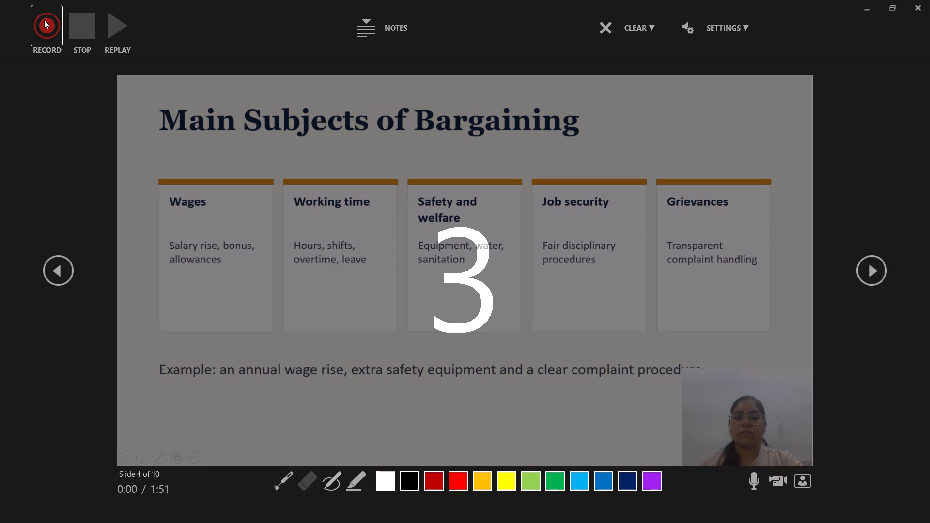
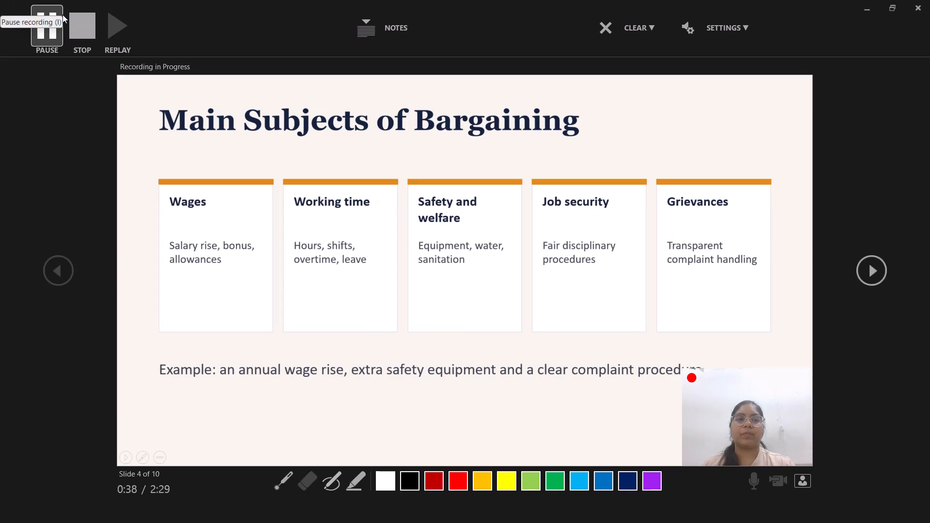
Stop the slide 4 camera narration at about 39 seconds and advance to slide 5, Process of Collective Bargaining.
drag(62, 15, 78, 19)
click(78, 19)
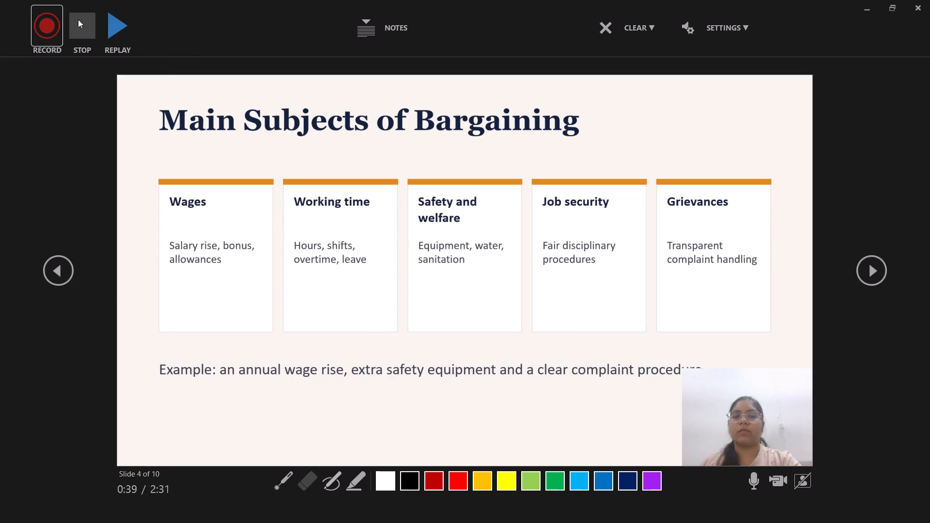
click(879, 264)
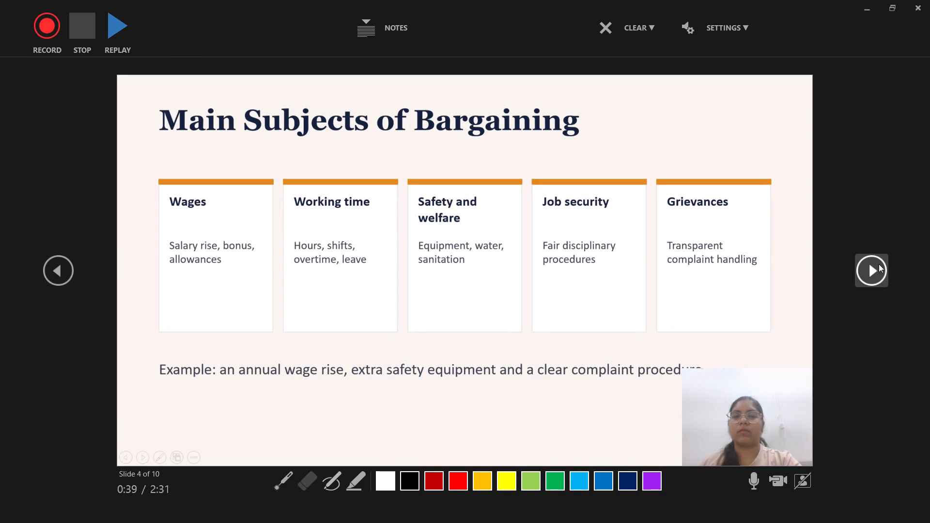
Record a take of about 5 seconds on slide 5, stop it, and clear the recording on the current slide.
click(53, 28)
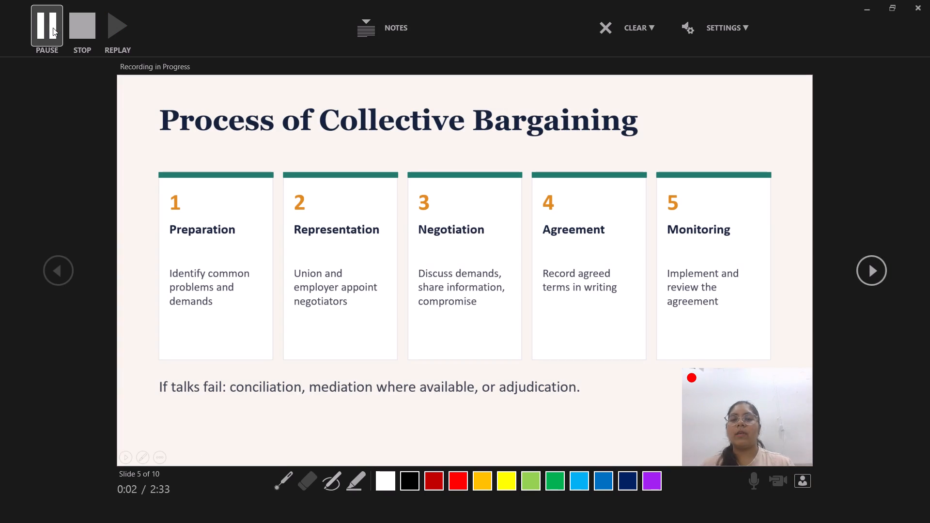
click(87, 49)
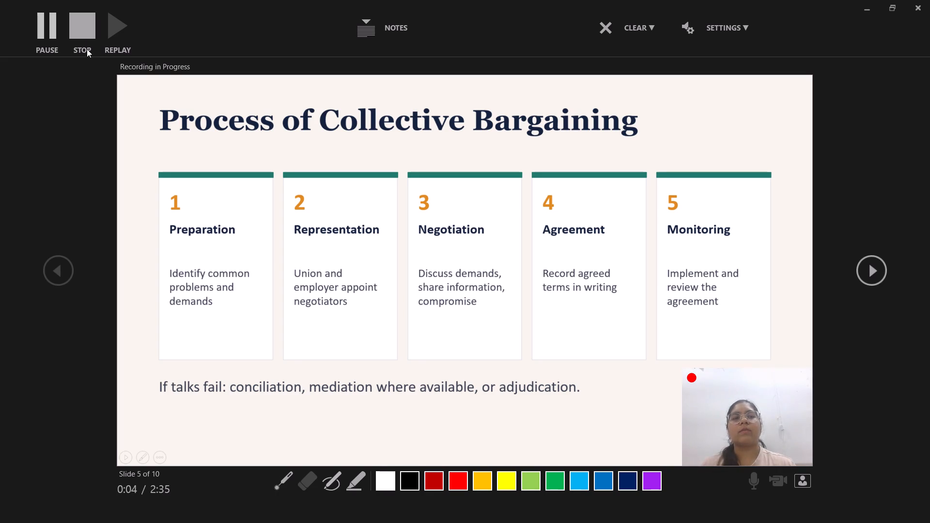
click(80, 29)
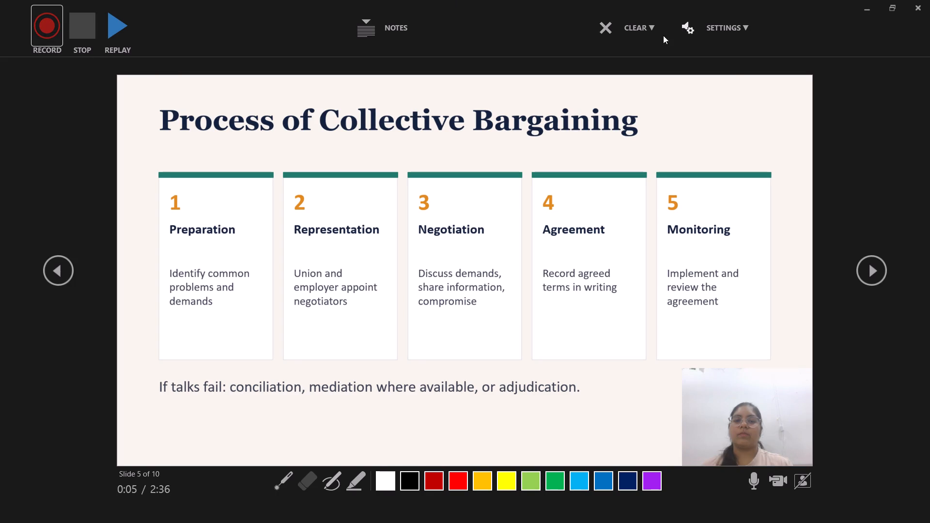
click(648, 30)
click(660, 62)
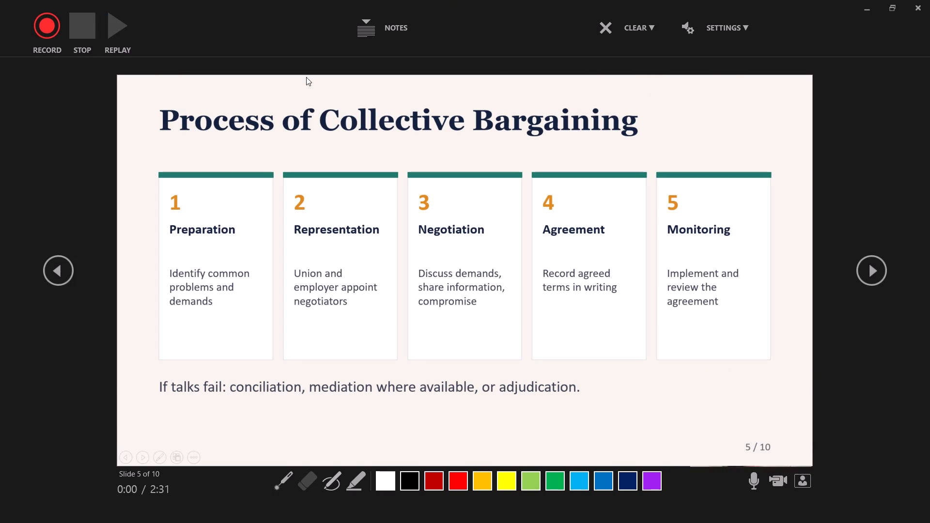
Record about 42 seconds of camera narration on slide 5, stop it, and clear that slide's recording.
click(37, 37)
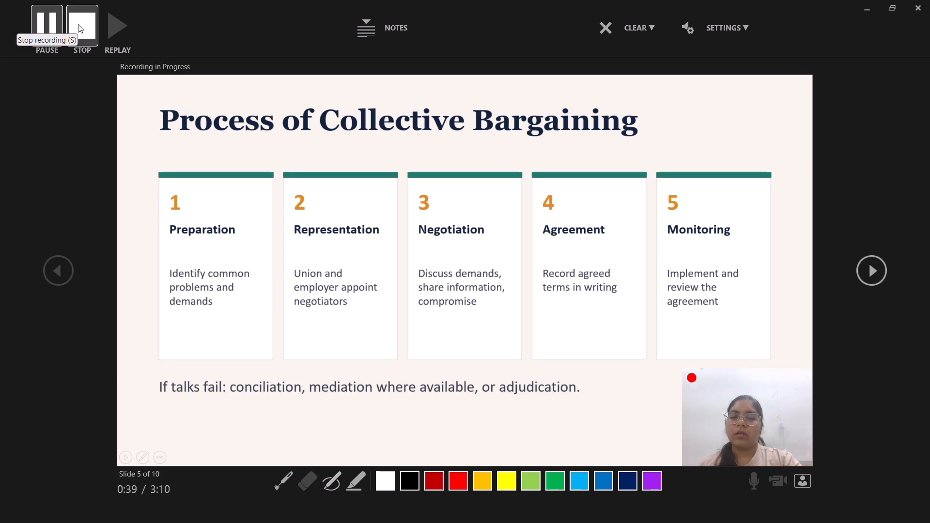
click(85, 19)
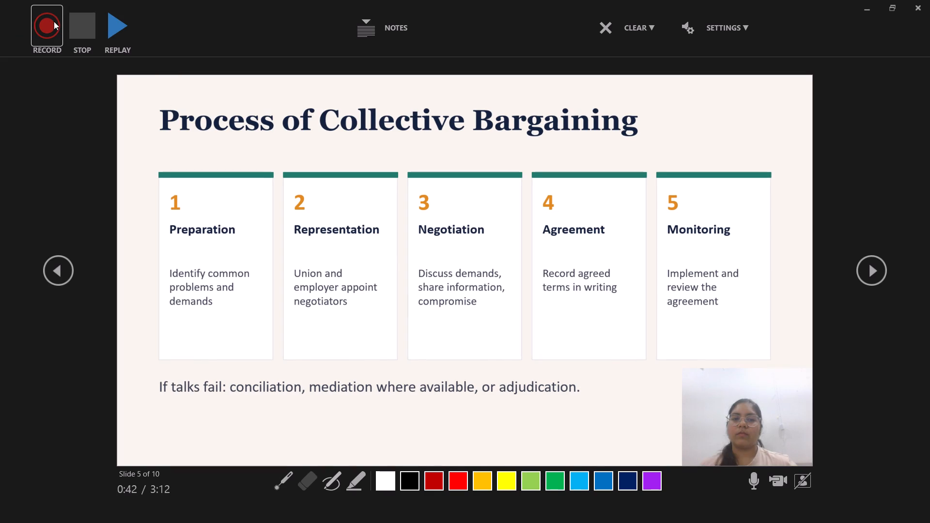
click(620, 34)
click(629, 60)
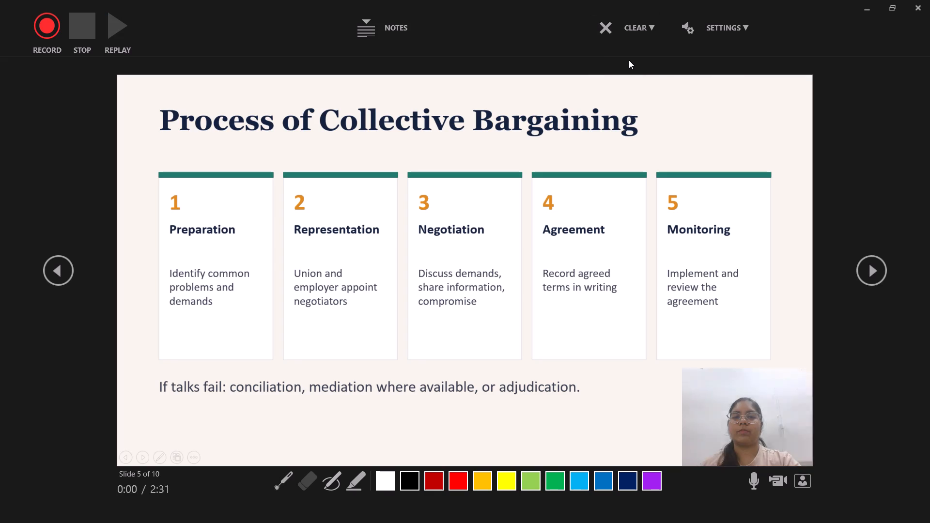
Start recording a new camera narration take on slide 5, Process of Collective Bargaining.
click(51, 30)
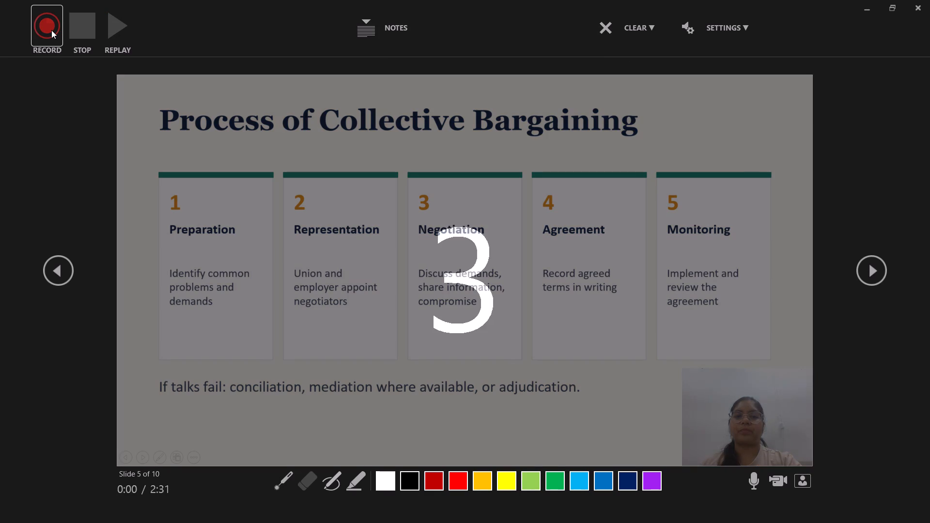
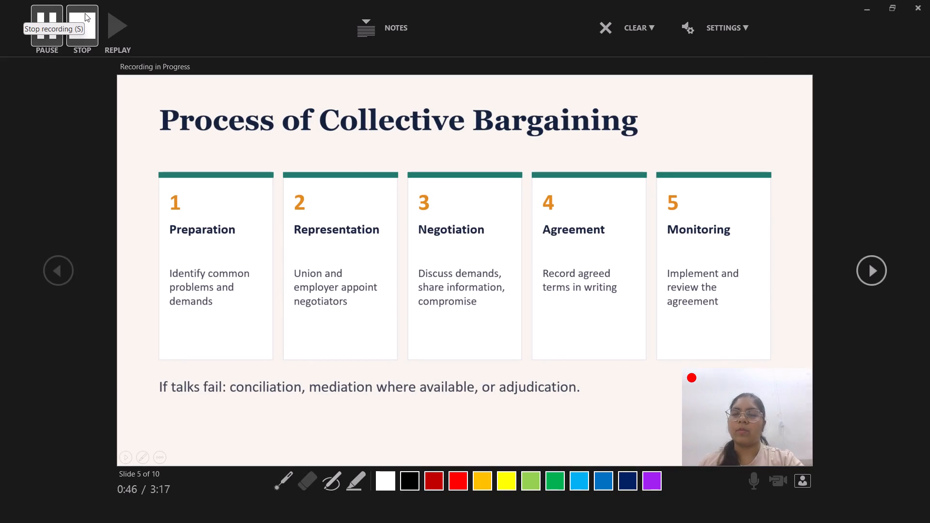
Stop the slide 5 camera narration at about 49 seconds and advance to slide 6, Legal Framework in India.
click(85, 13)
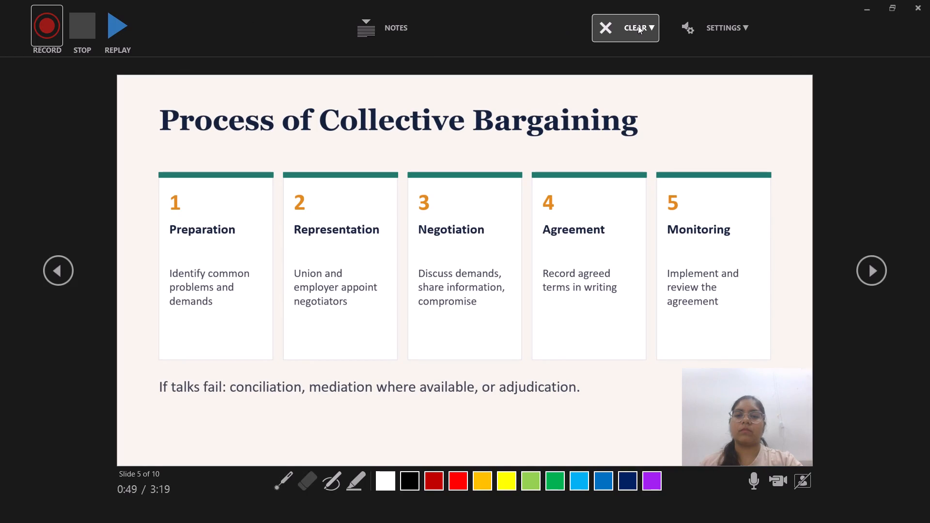
click(876, 265)
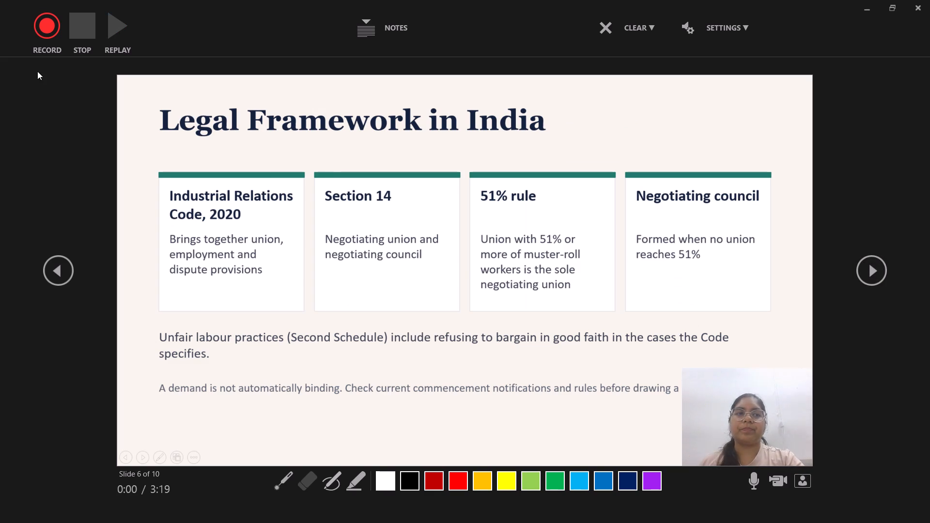
Record about 1 minute 4 seconds of camera narration on slide 6, stop it, and advance to slide 7.
click(37, 48)
click(40, 40)
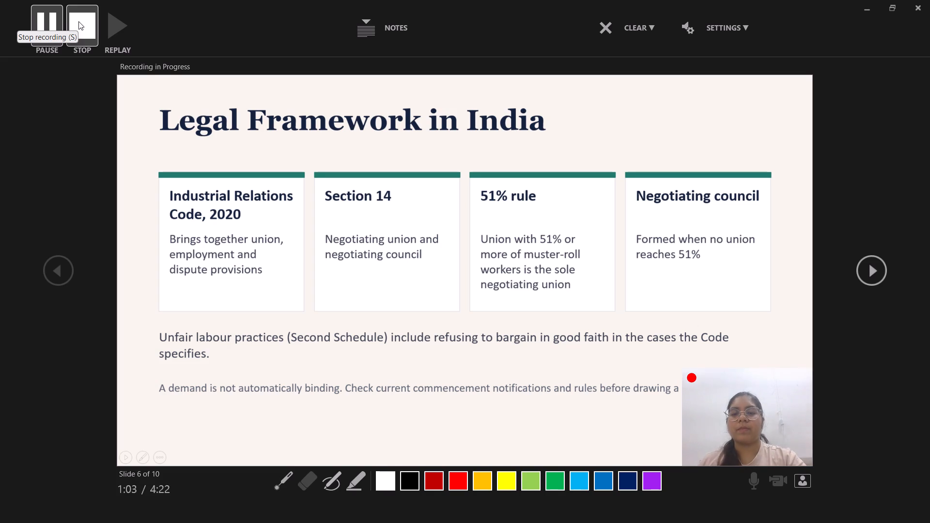
click(78, 21)
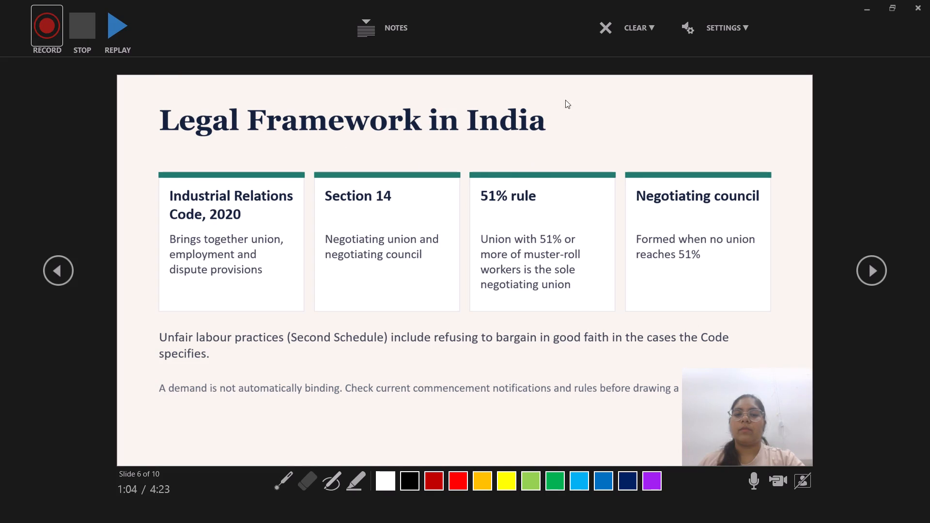
click(874, 271)
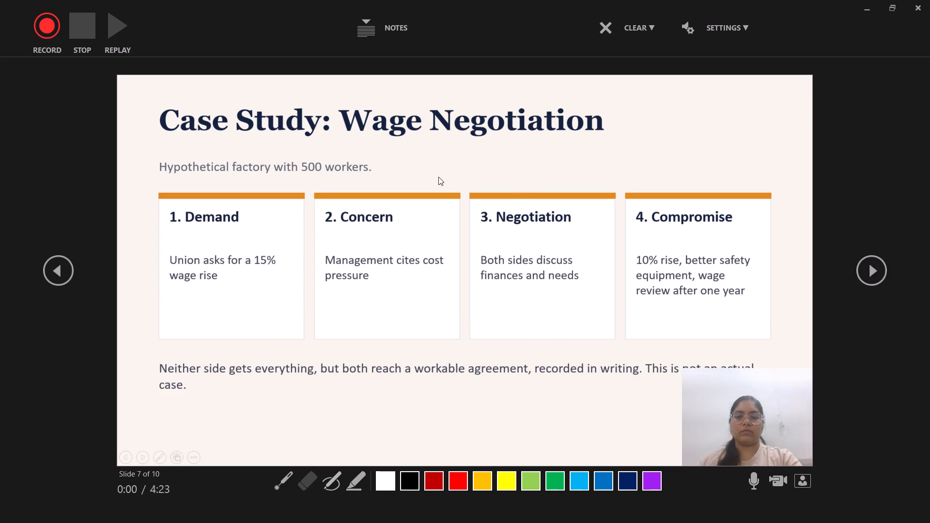
Start recording camera narration on slide 7, Case Study: Wage Negotiation.
click(45, 33)
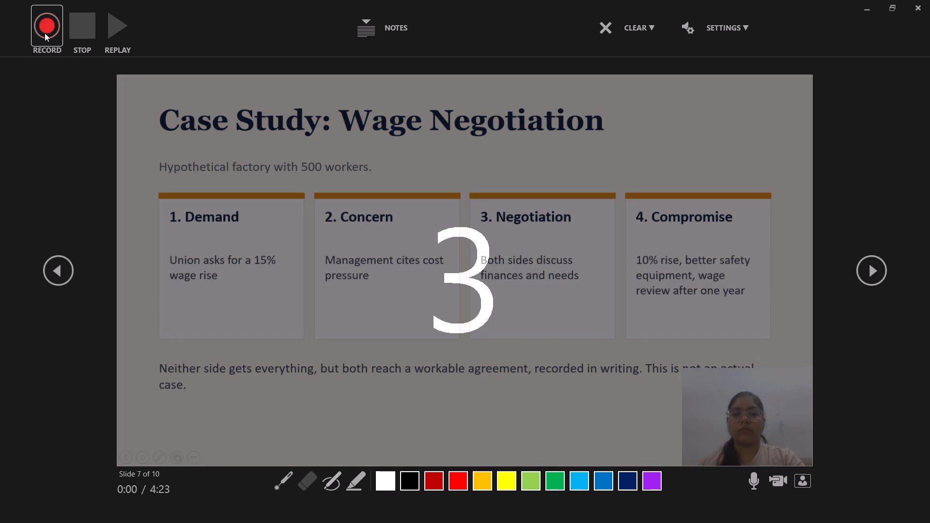
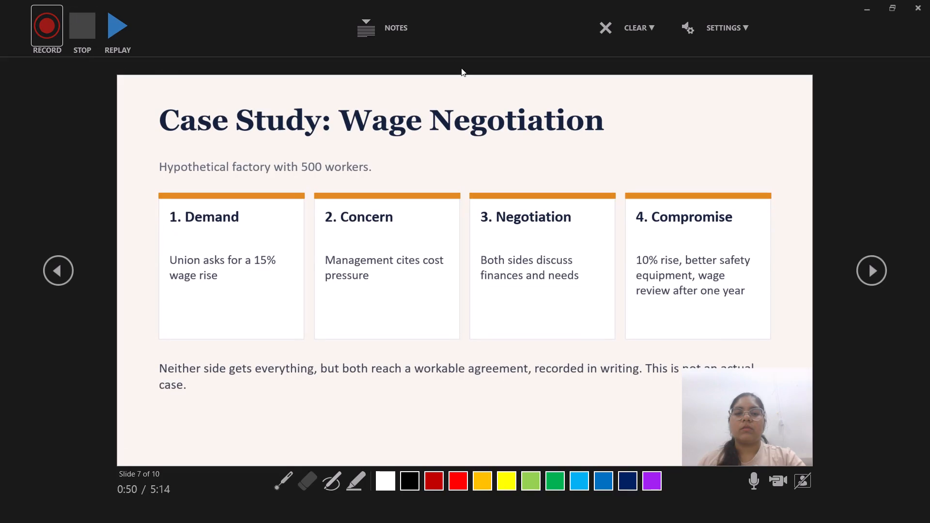
Advance to slide 8, Challenges in India, and start recording its camera narration.
click(881, 270)
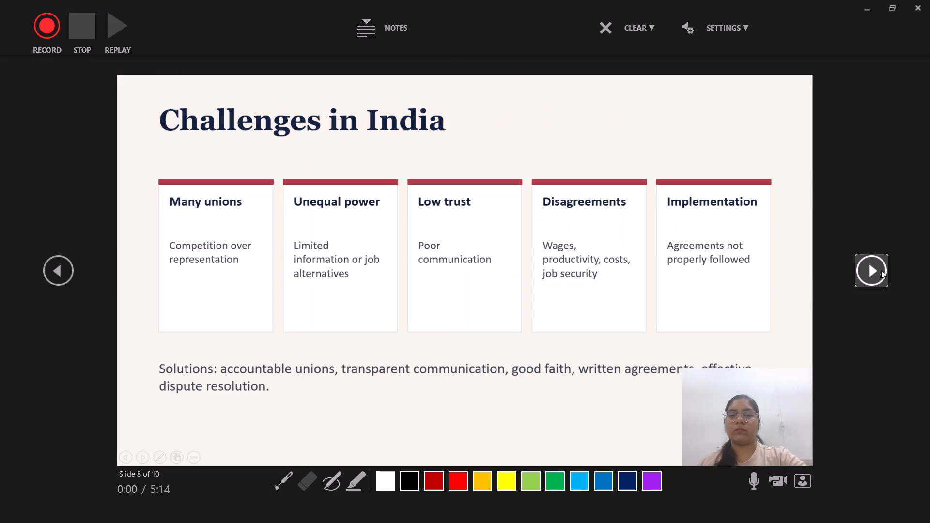
click(47, 22)
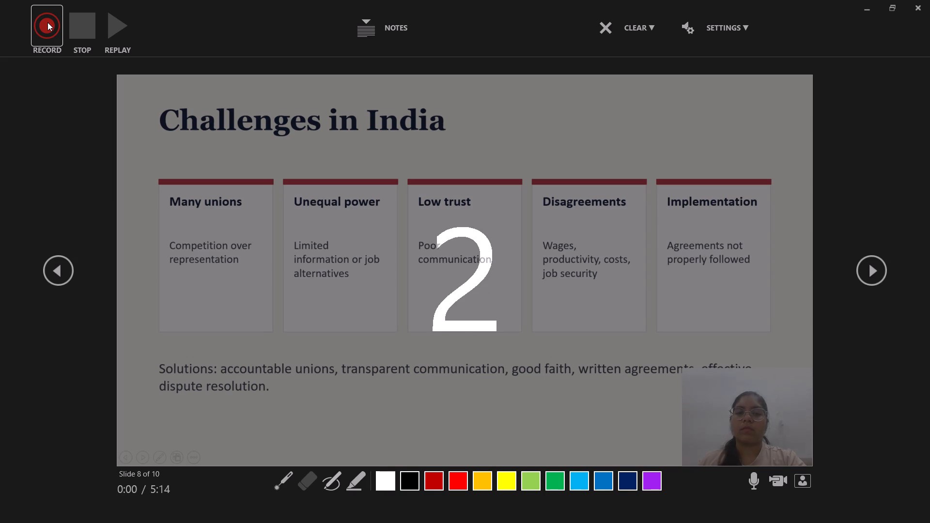
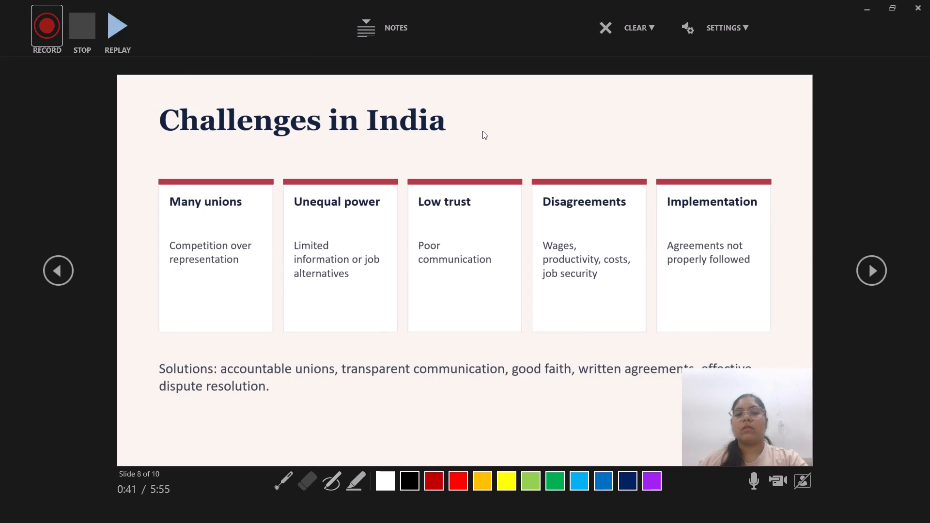
Advance to slide 9, Conclusion, and start recording its camera narration.
click(877, 280)
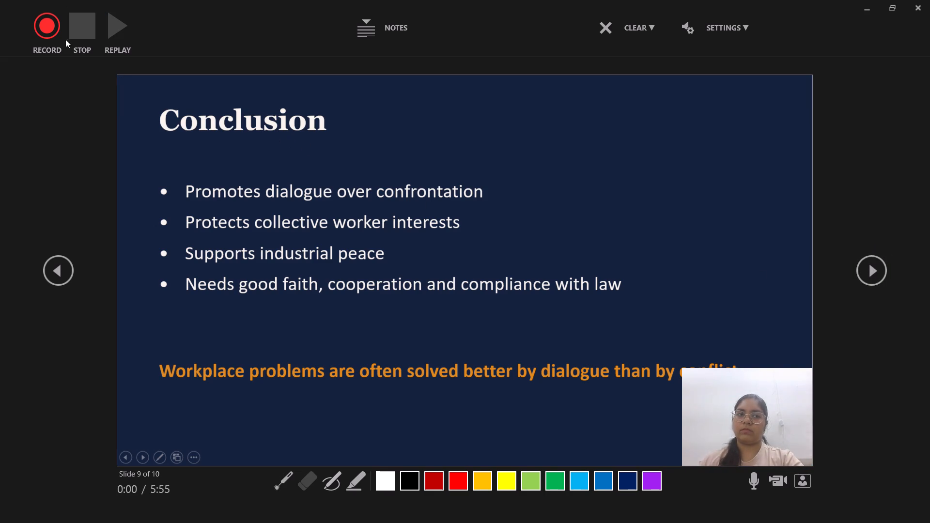
click(55, 32)
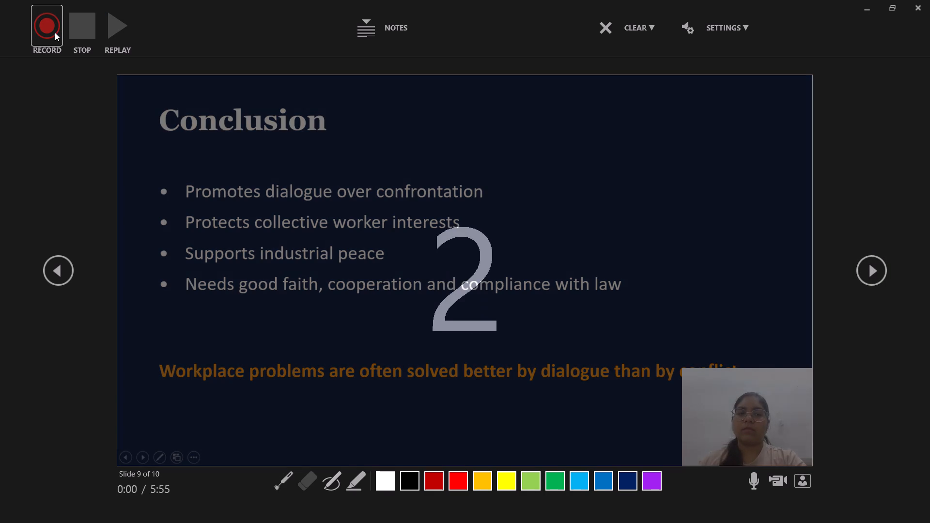
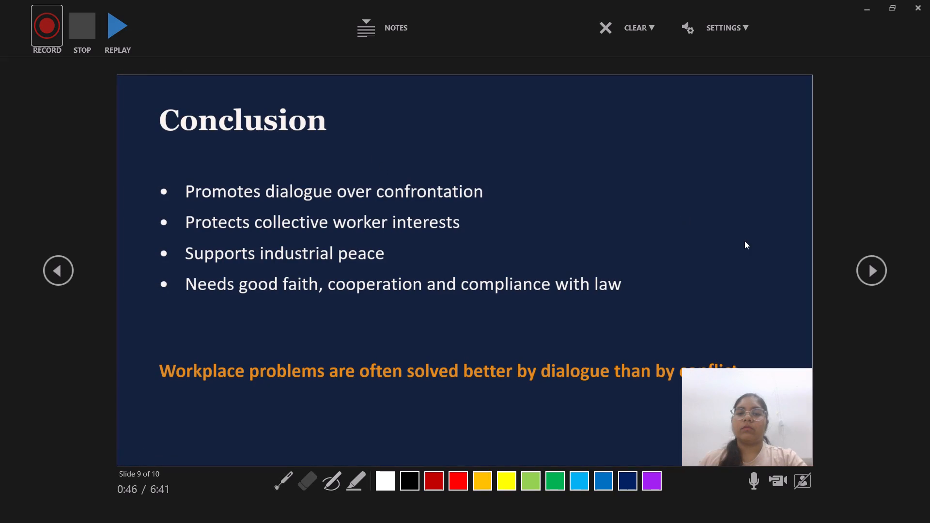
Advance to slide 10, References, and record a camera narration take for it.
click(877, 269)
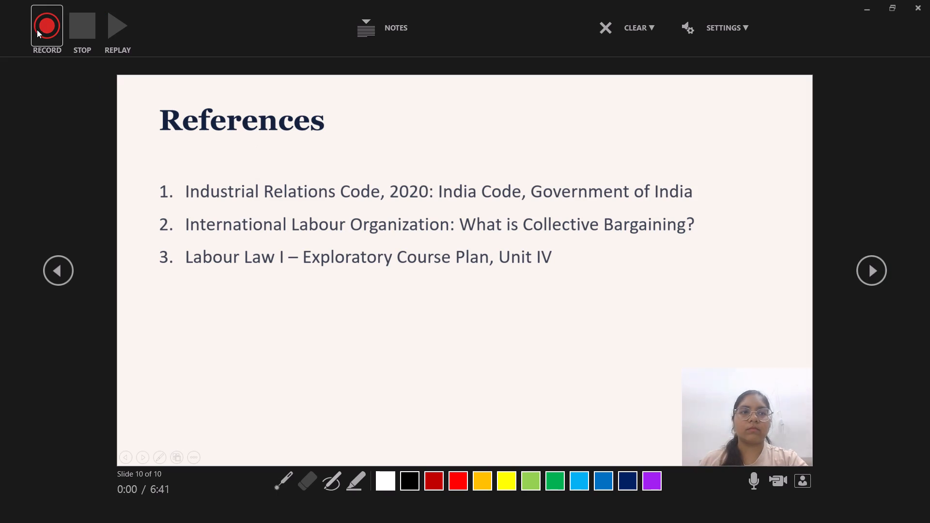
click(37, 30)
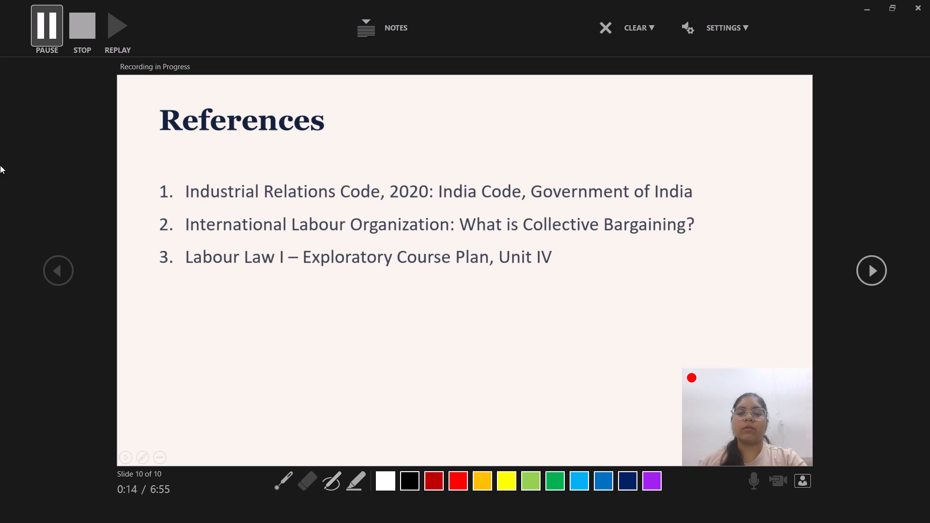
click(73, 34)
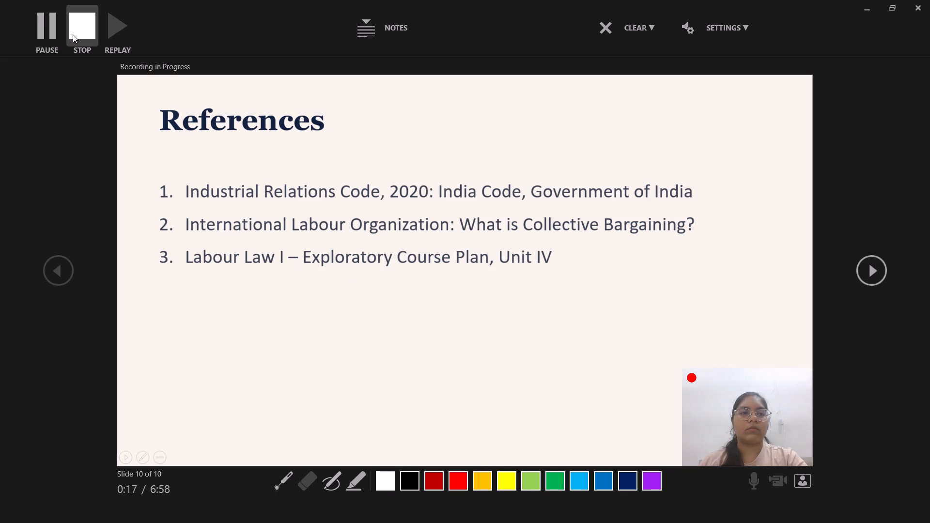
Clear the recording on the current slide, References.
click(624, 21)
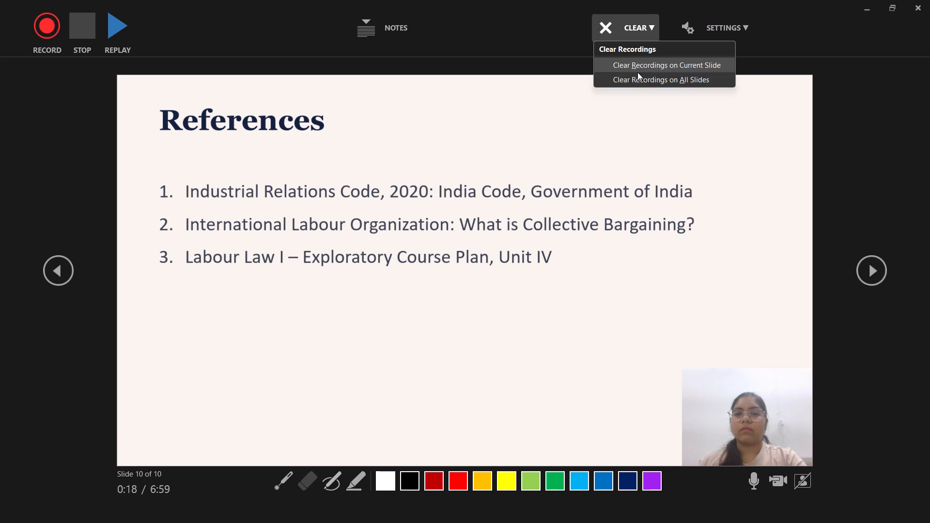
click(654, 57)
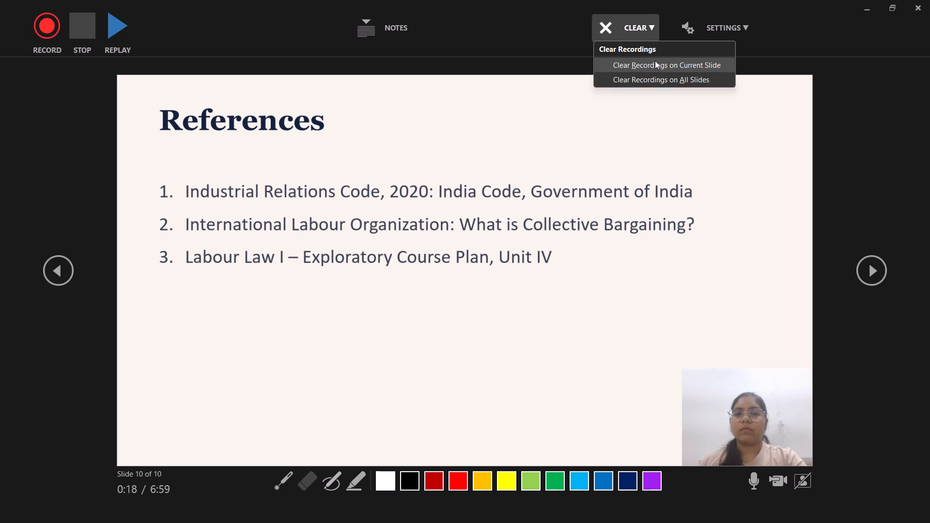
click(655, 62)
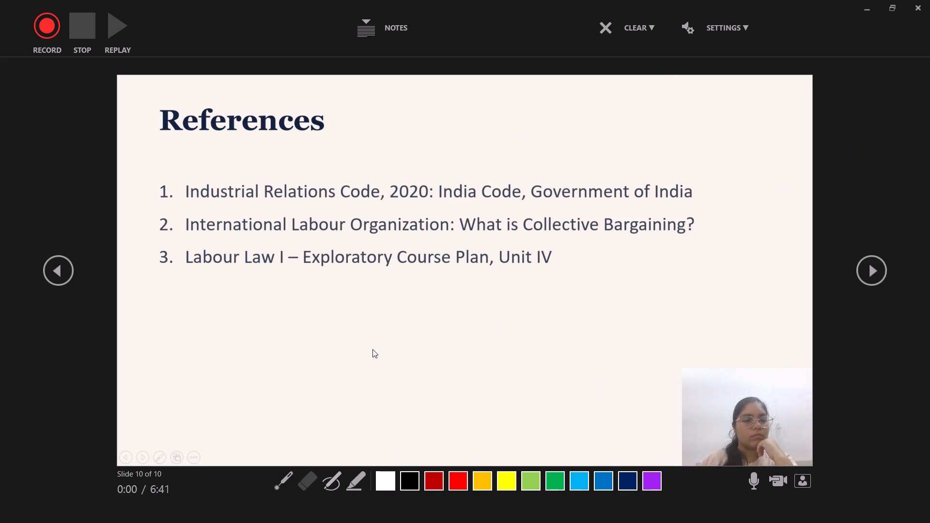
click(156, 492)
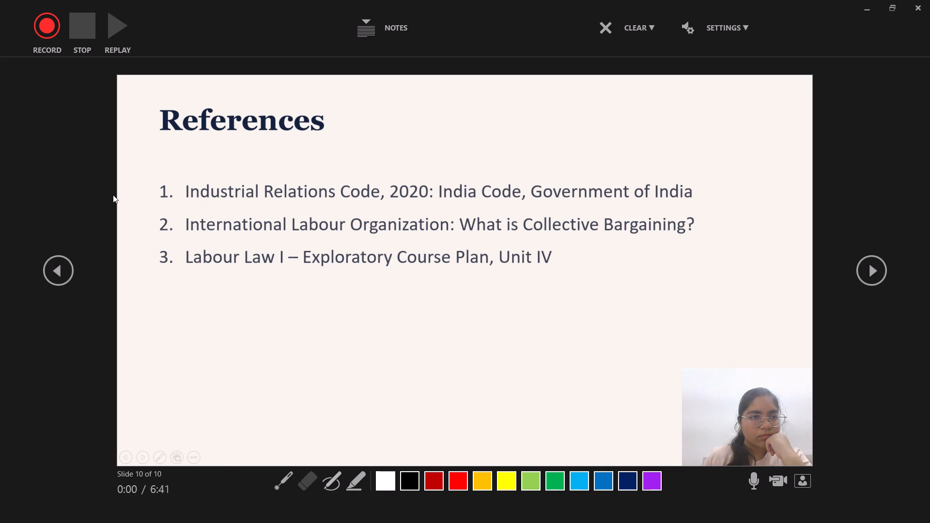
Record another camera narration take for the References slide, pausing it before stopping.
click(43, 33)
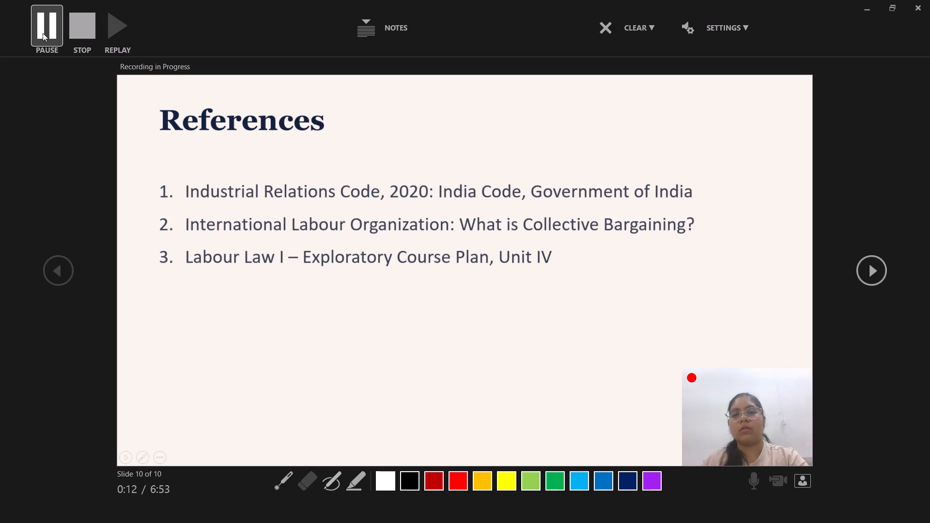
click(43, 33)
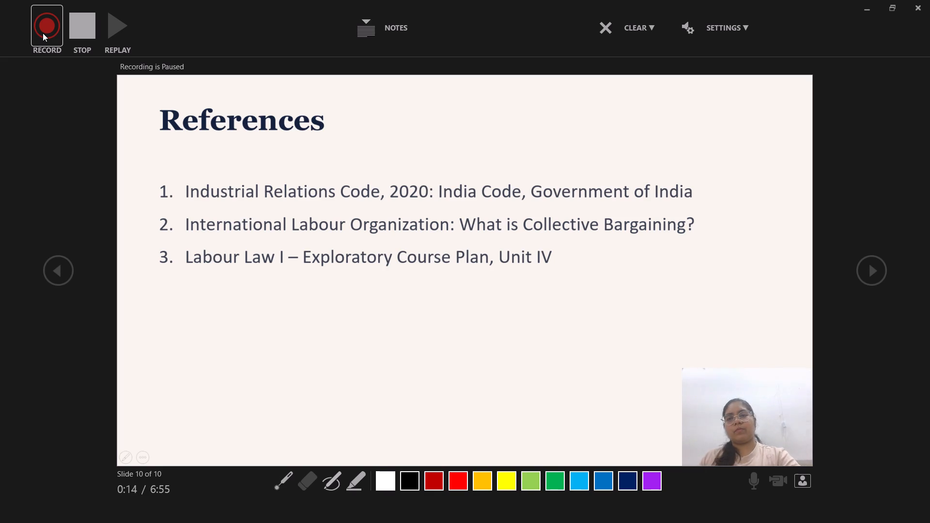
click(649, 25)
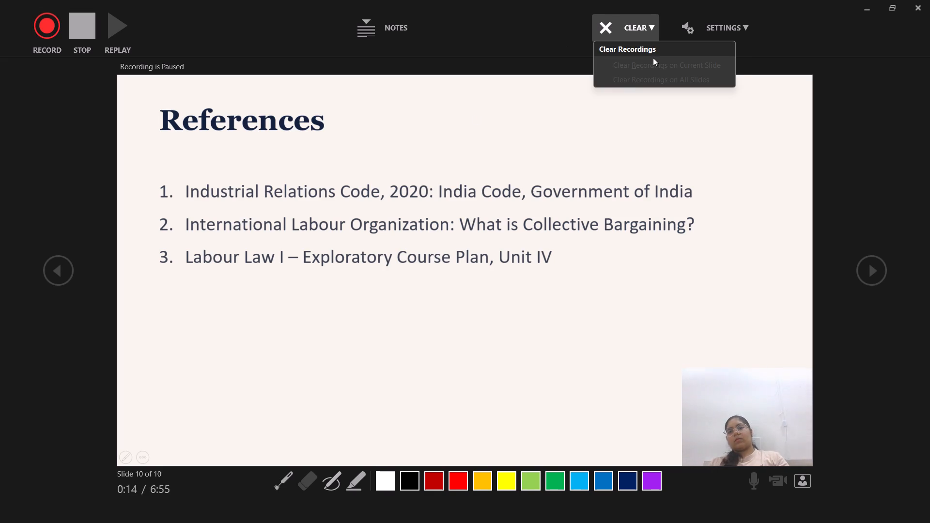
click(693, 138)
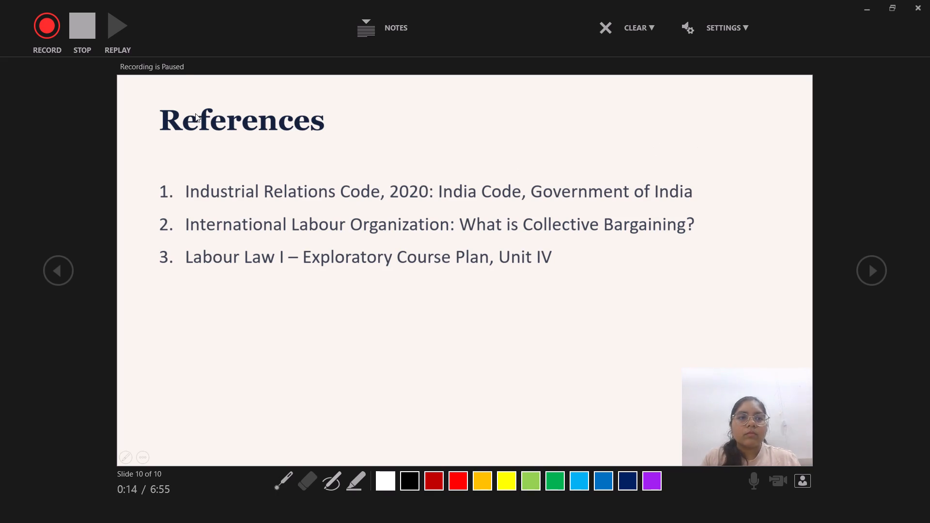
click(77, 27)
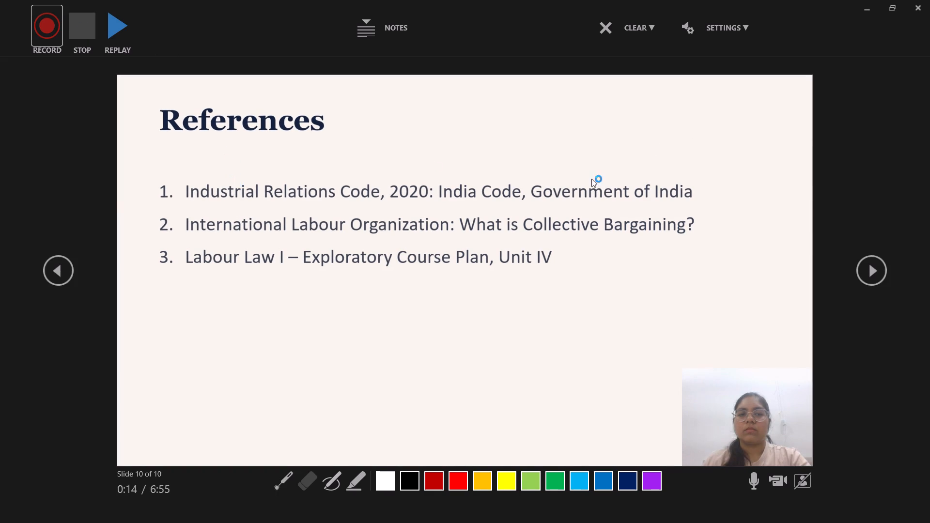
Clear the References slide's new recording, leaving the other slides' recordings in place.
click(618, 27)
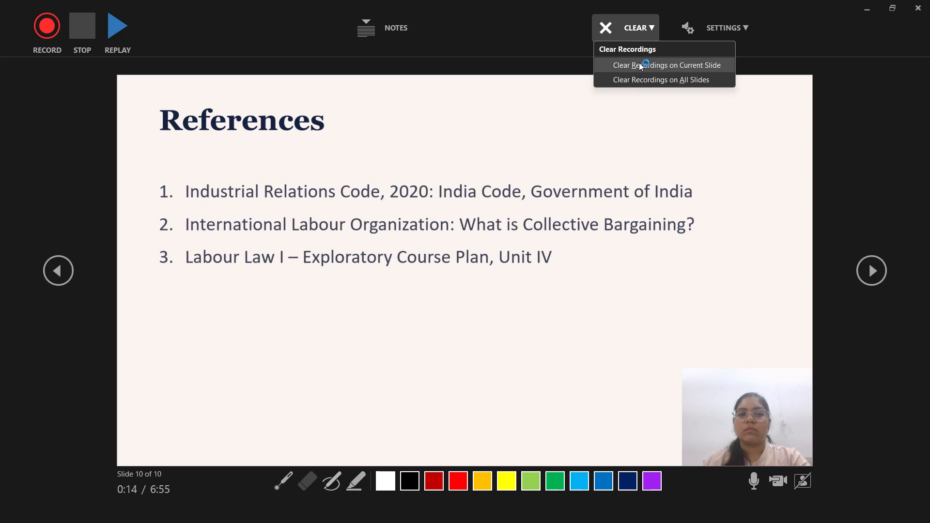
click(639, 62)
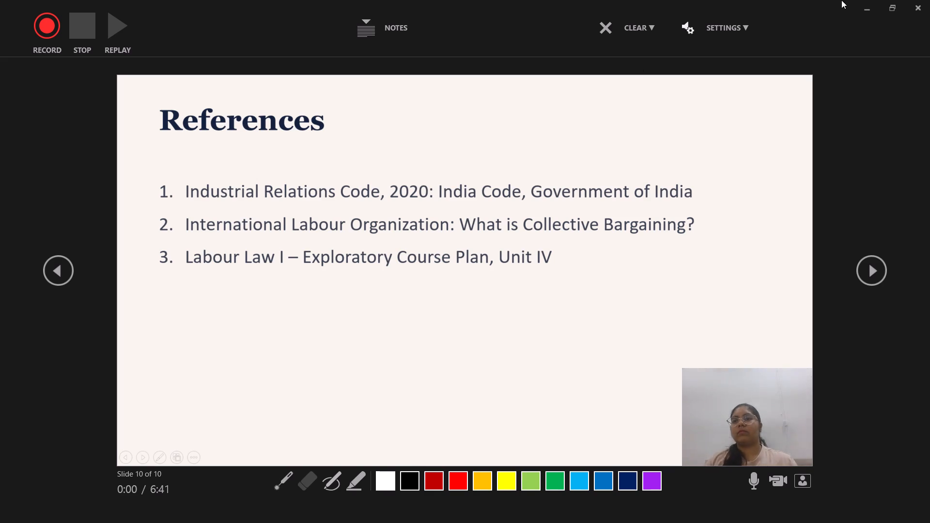
Leave the recording view and check the camera recordings placed on slides 1 and 2.
click(913, 6)
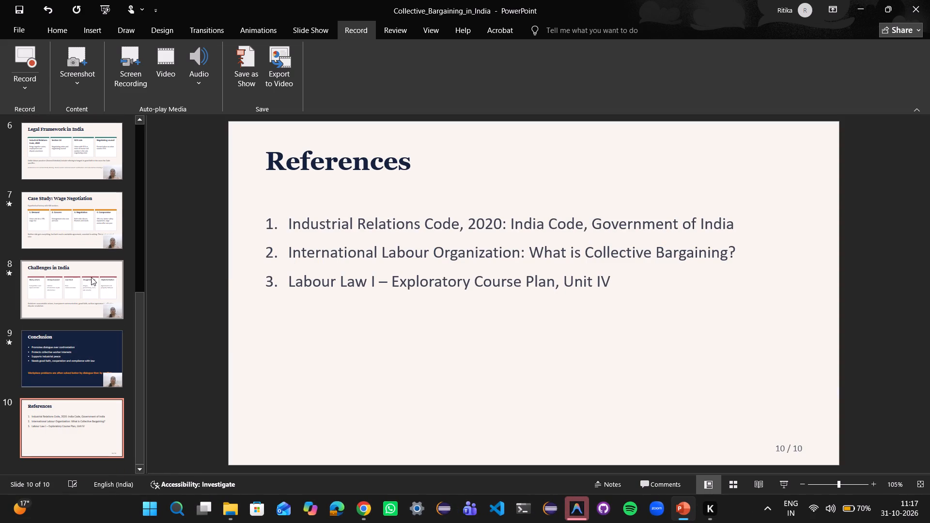
scroll(68, 273, up, 14)
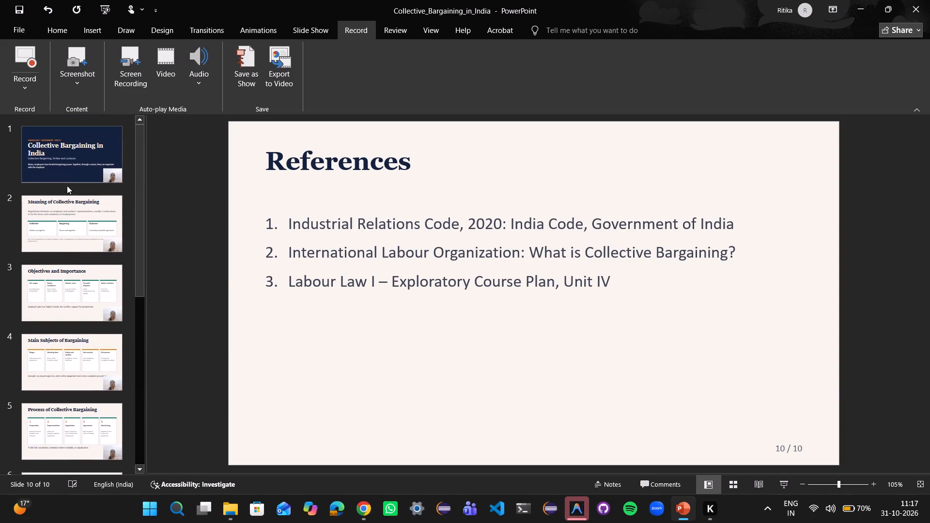
click(70, 178)
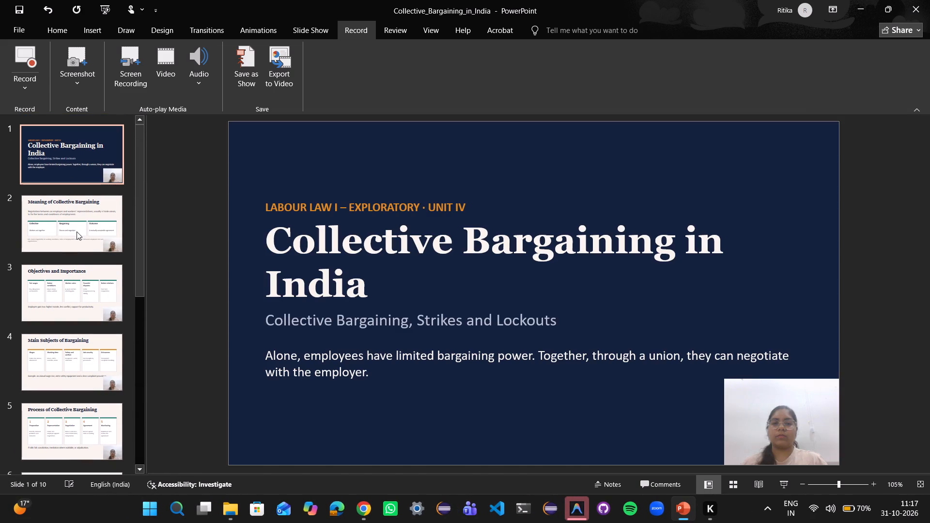
click(77, 231)
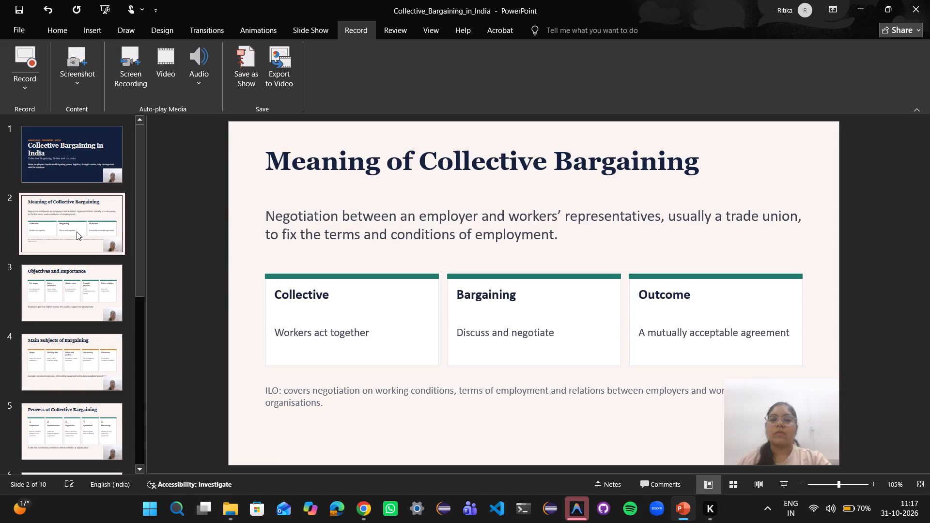
click(184, 230)
Save the presentation under its current name.
click(18, 8)
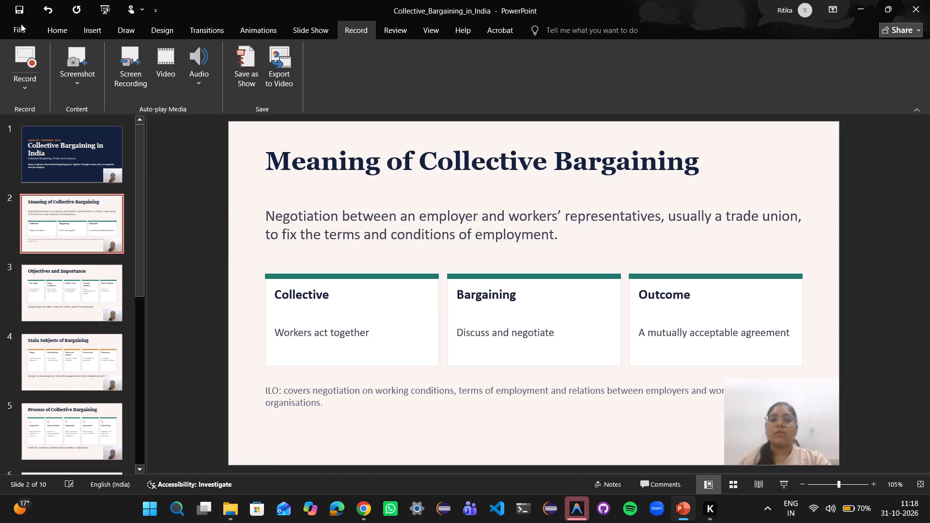
Start saving a copy of the presentation in the Downloads folder with Save As.
click(21, 28)
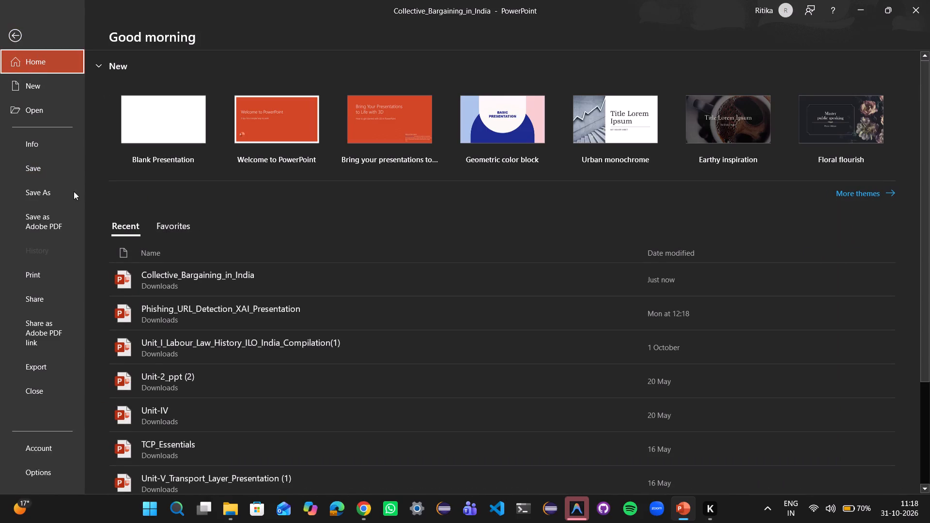
click(72, 197)
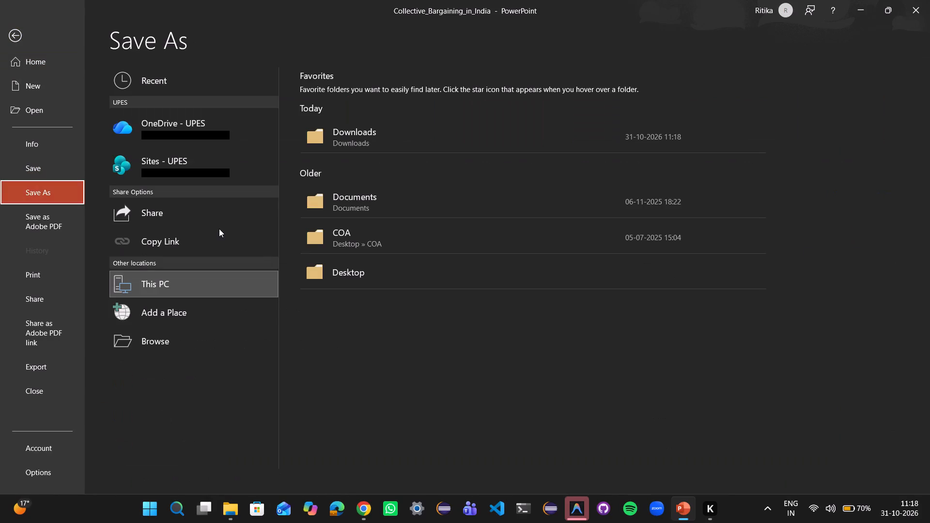
click(398, 146)
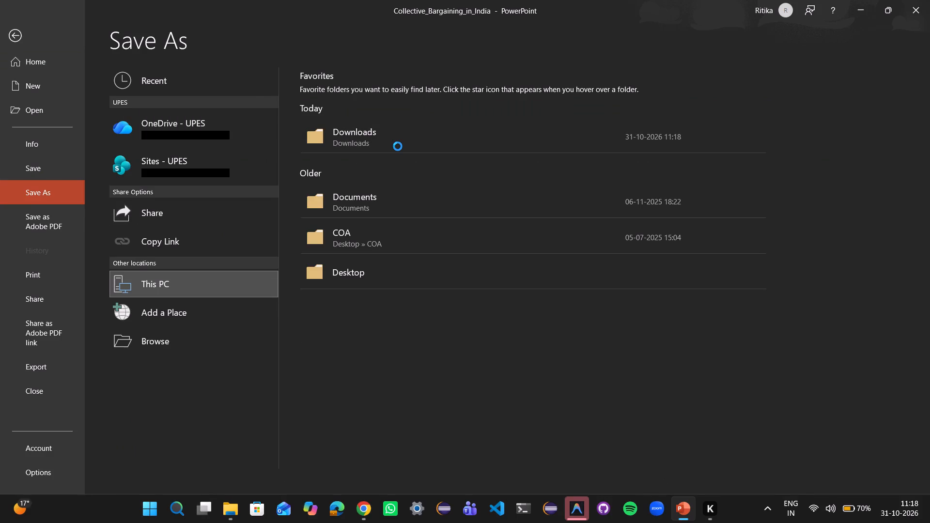
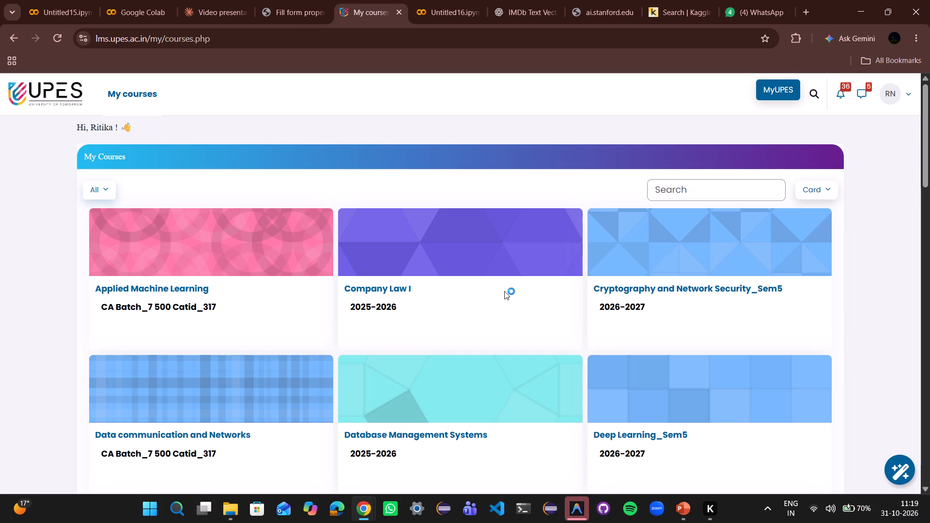
Open the Labour Law I_Sem5 course in the LMS and read the Video Assignment Submission instructions.
scroll(504, 291, down, 7)
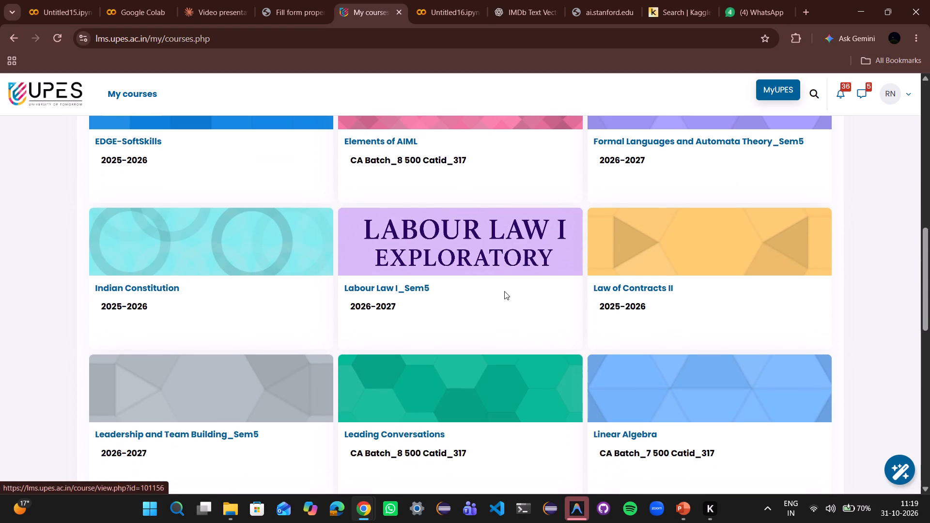
click(421, 289)
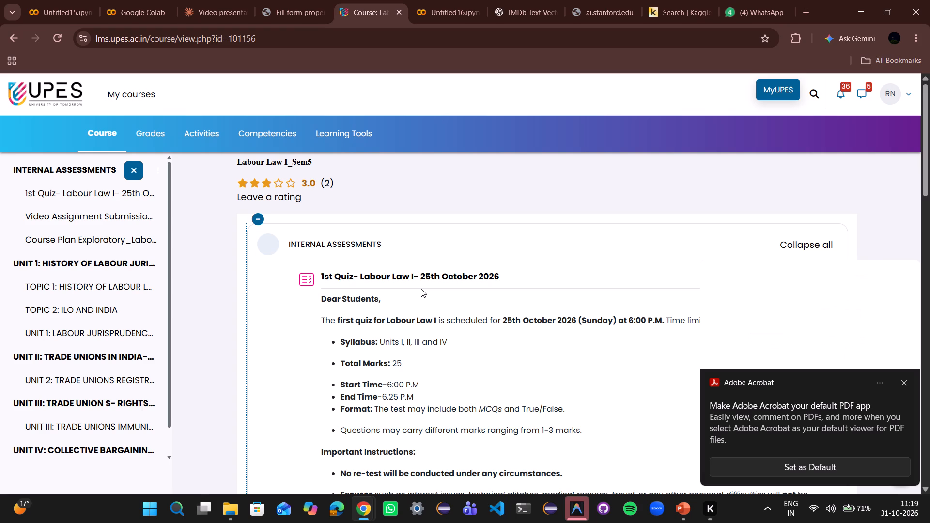
scroll(421, 289, down, 5)
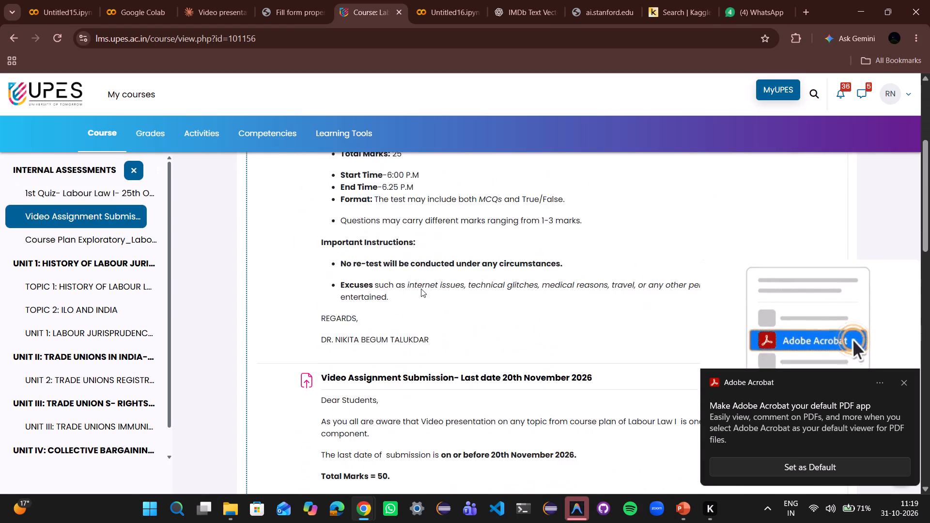
scroll(421, 289, down, 1)
scroll(481, 338, down, 1)
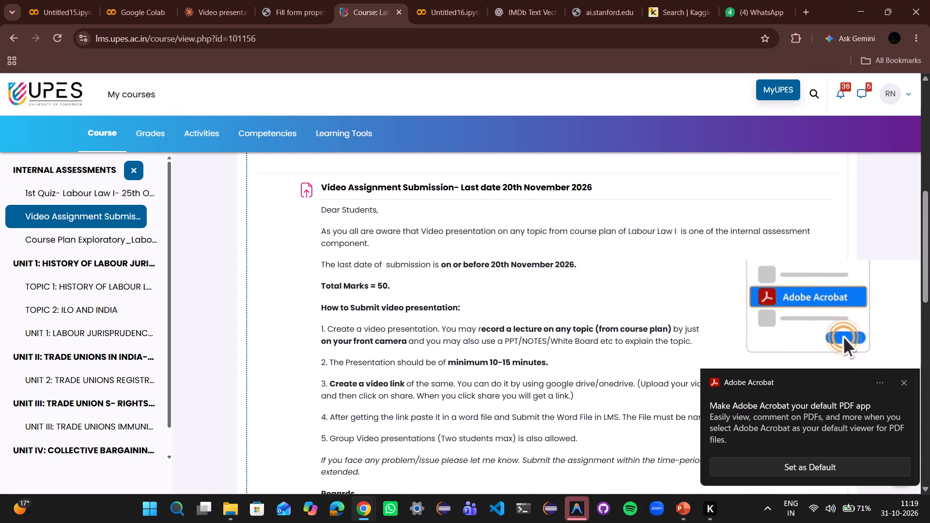
scroll(481, 338, down, 1)
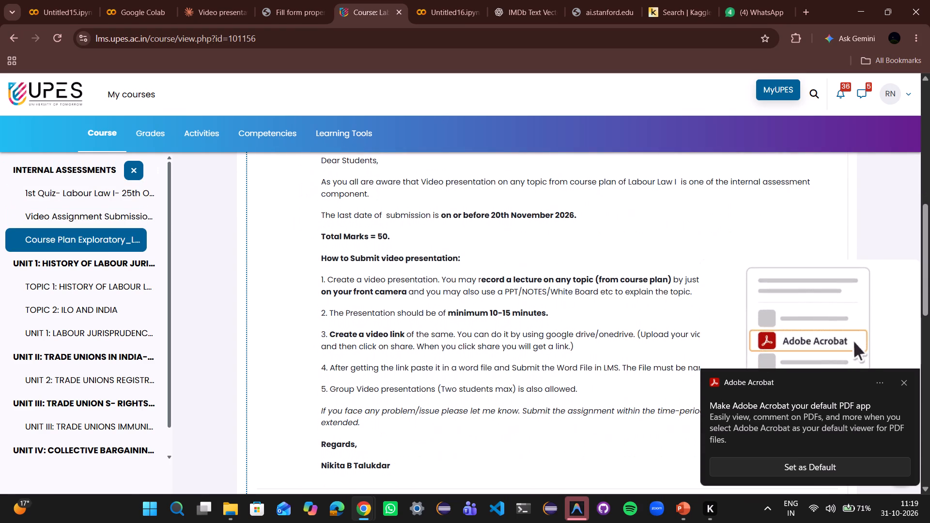
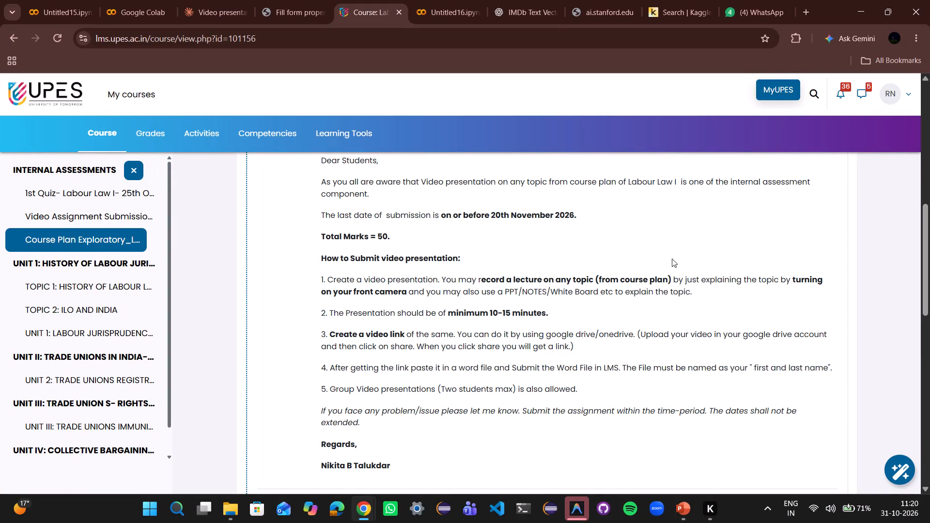
Open Google Drive in a new browser tab.
click(803, 14)
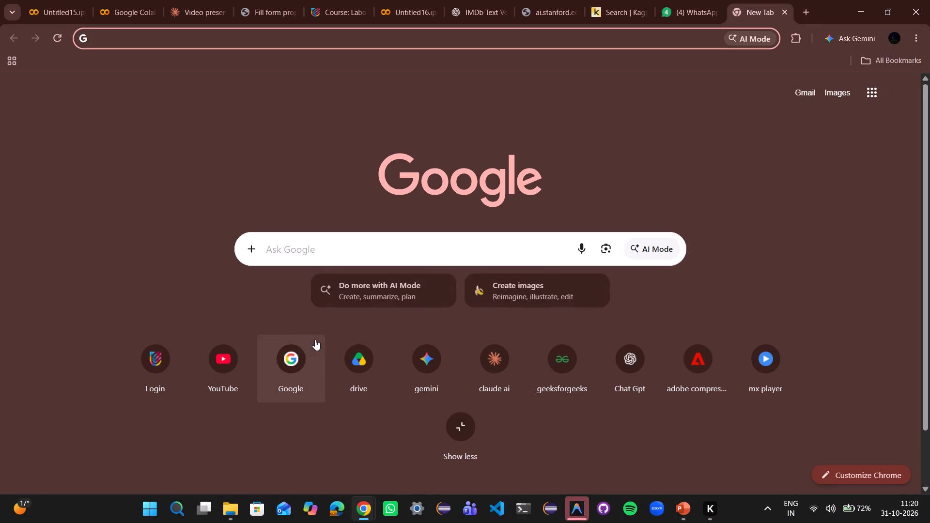
click(361, 373)
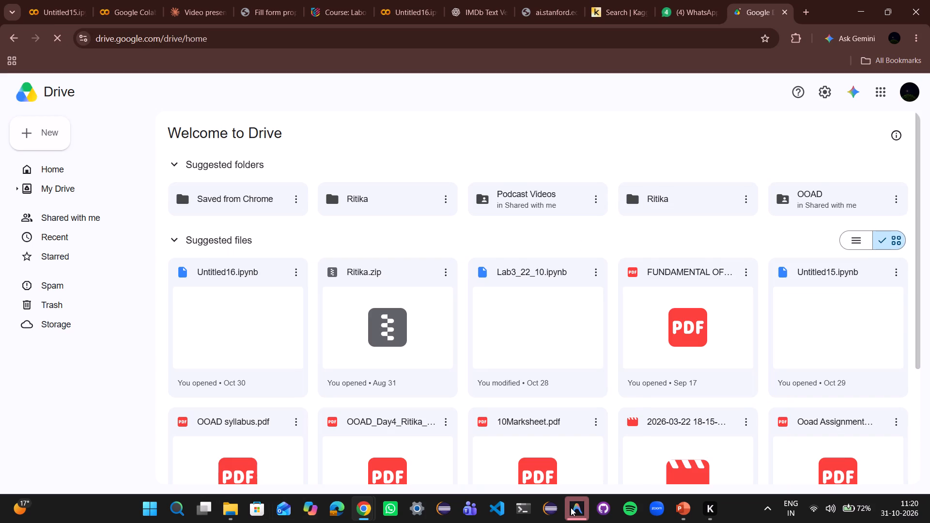
Close the Antigravity IDE window.
click(628, 403)
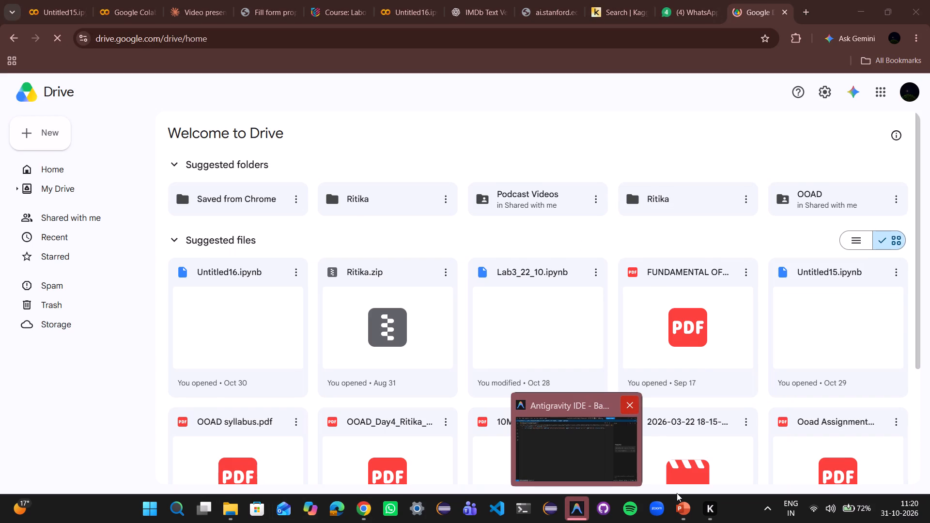
In PowerPoint, save the presentation to Downloads, naming it with the student's first name and ID number followed by "_Labour Law-1_Bidholi".
click(681, 512)
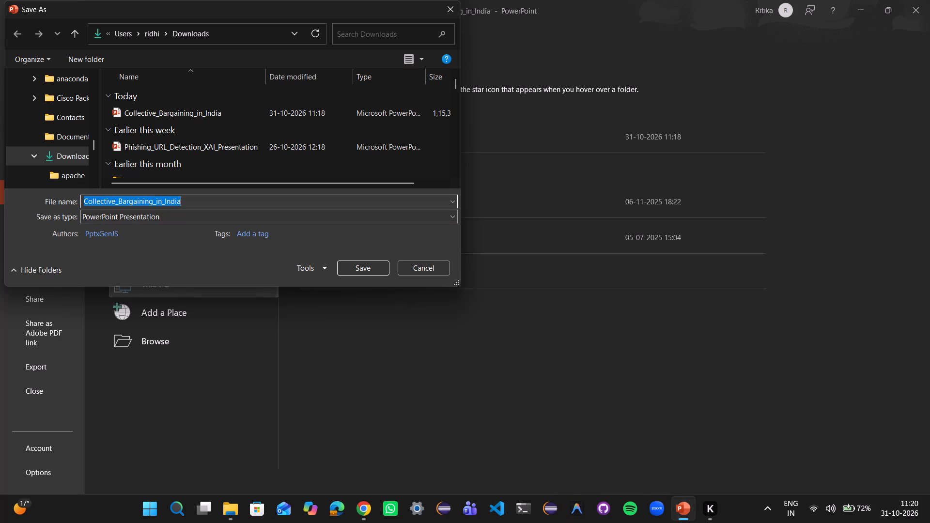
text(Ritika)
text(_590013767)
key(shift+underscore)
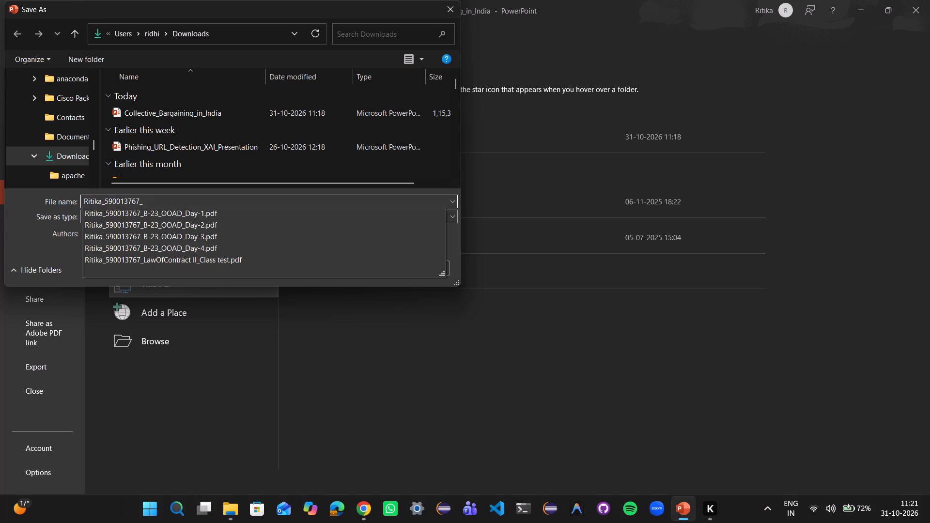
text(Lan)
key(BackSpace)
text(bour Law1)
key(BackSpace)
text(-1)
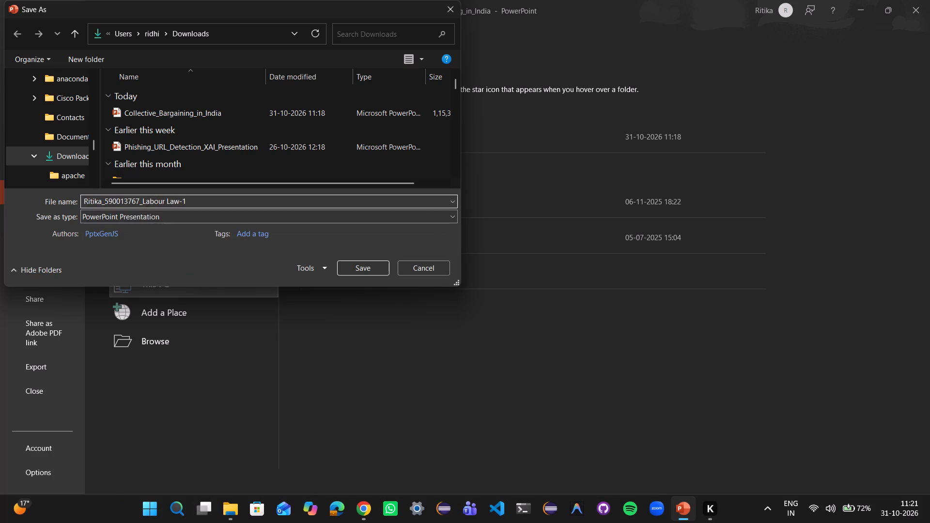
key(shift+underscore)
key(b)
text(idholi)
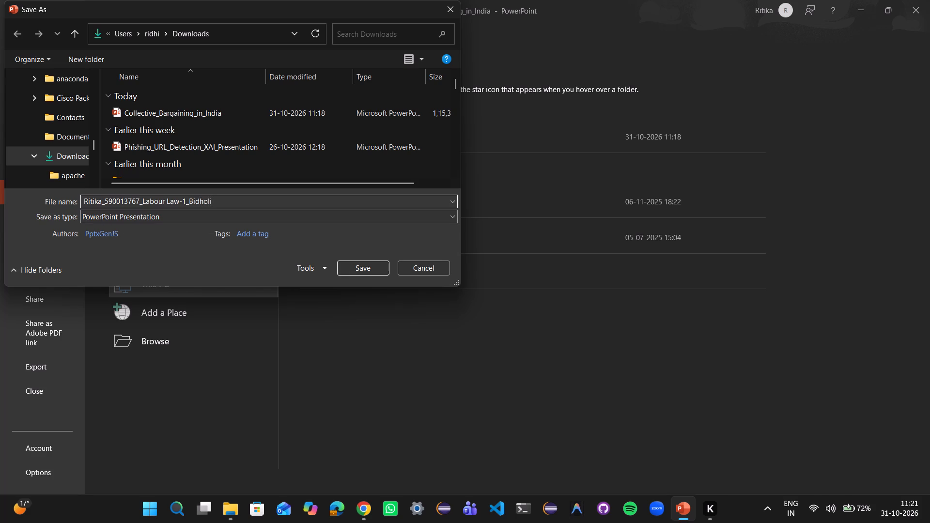
click(367, 272)
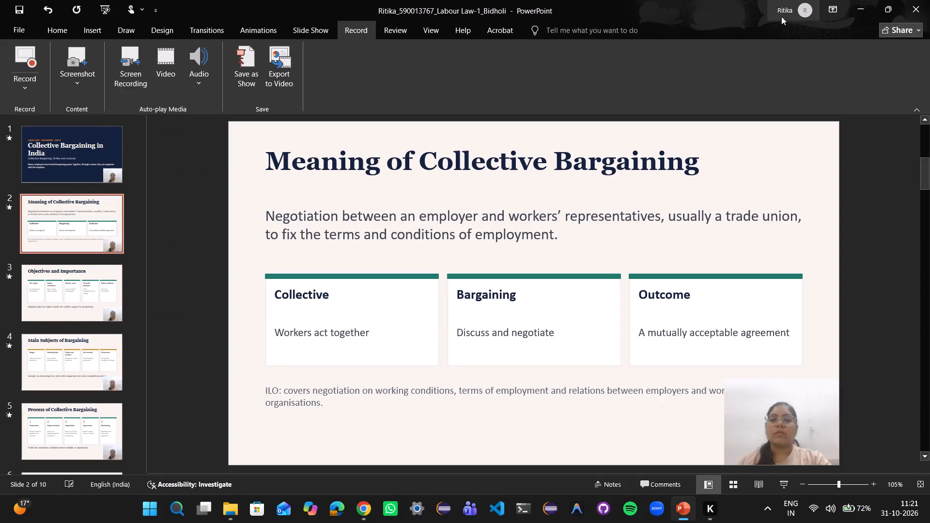
Return to Google Drive in the browser and dismiss the Gemini student offer and the desktop notification prompt.
click(858, 8)
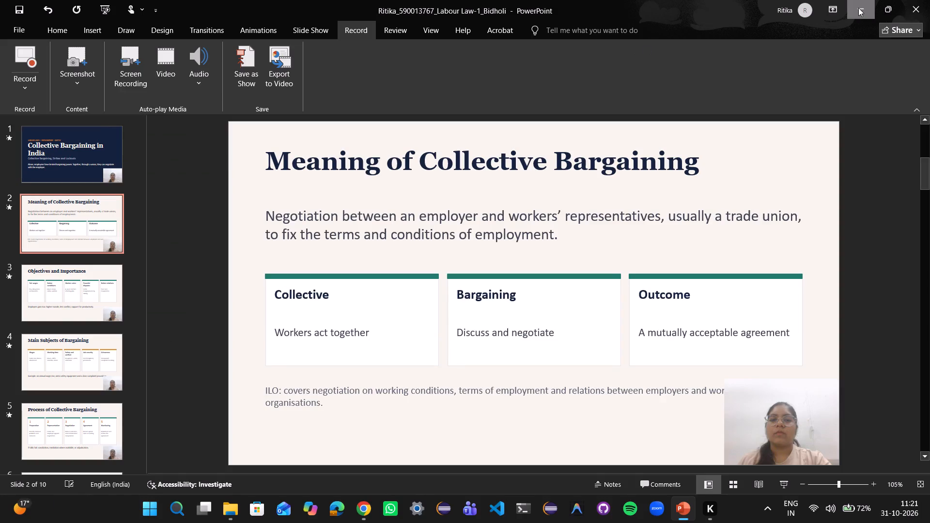
right_click(479, 239)
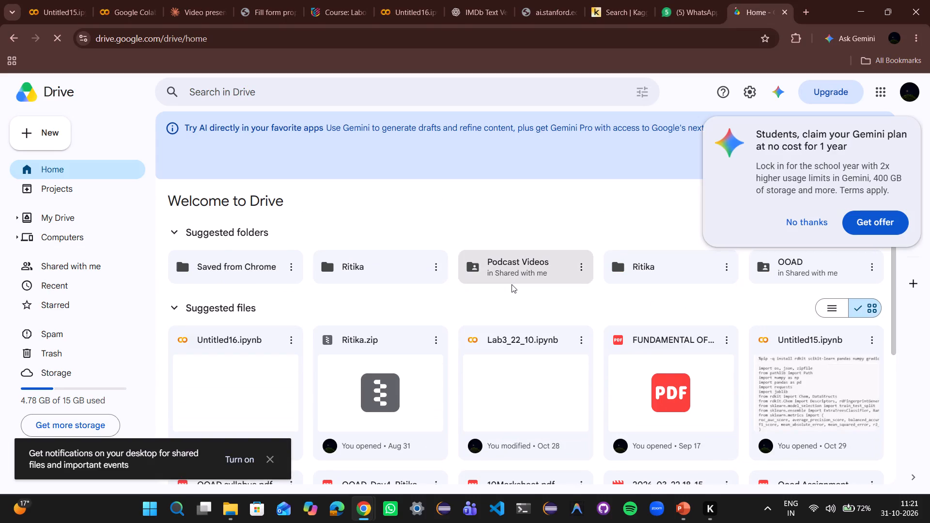
click(814, 226)
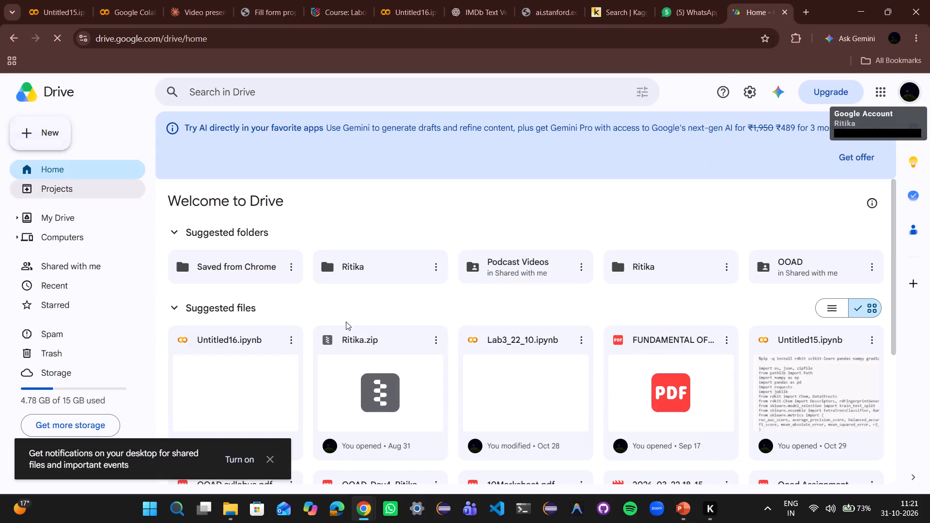
click(447, 302)
right_click(447, 302)
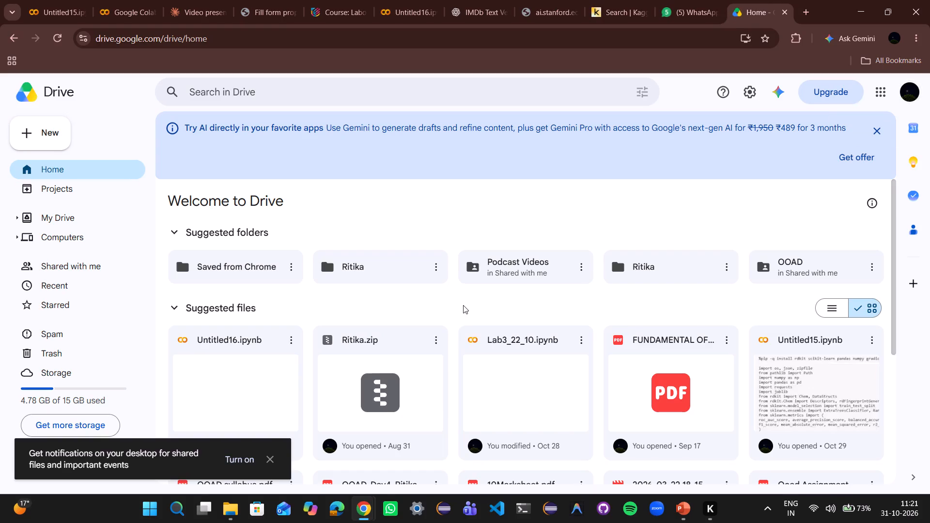
click(268, 461)
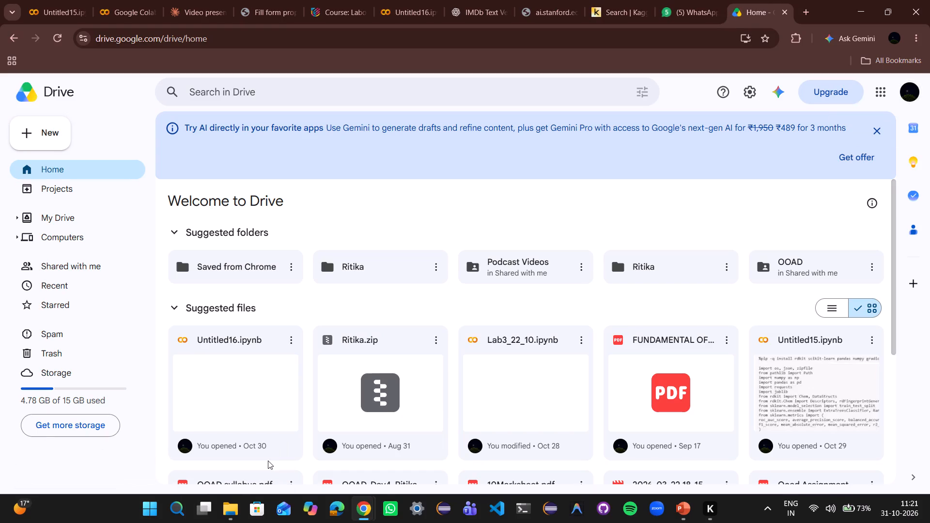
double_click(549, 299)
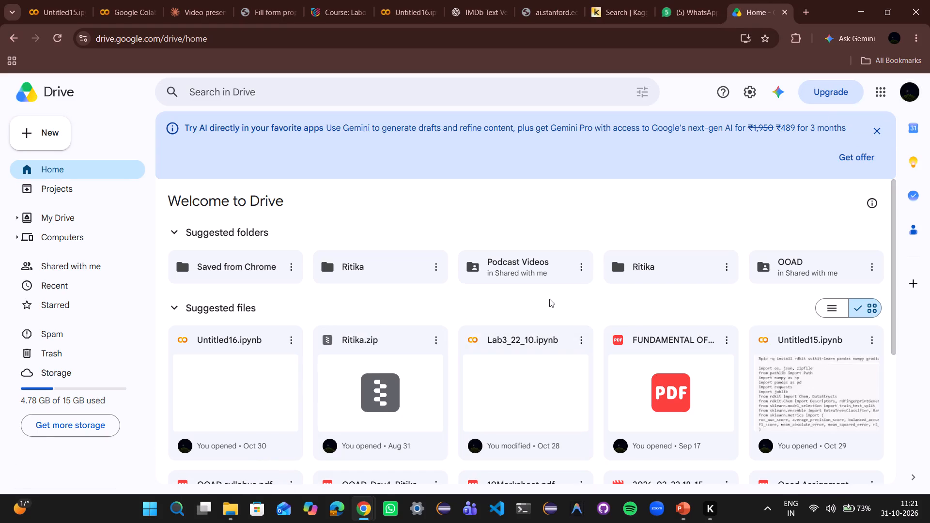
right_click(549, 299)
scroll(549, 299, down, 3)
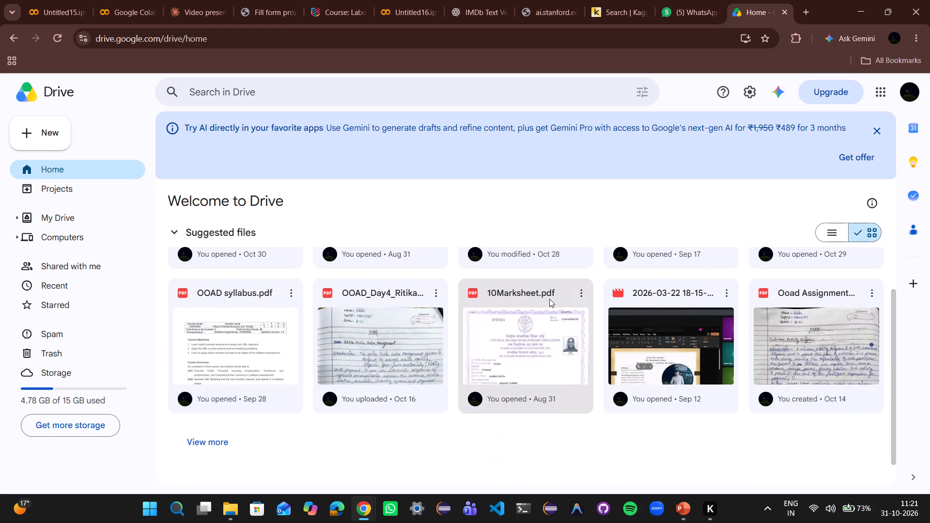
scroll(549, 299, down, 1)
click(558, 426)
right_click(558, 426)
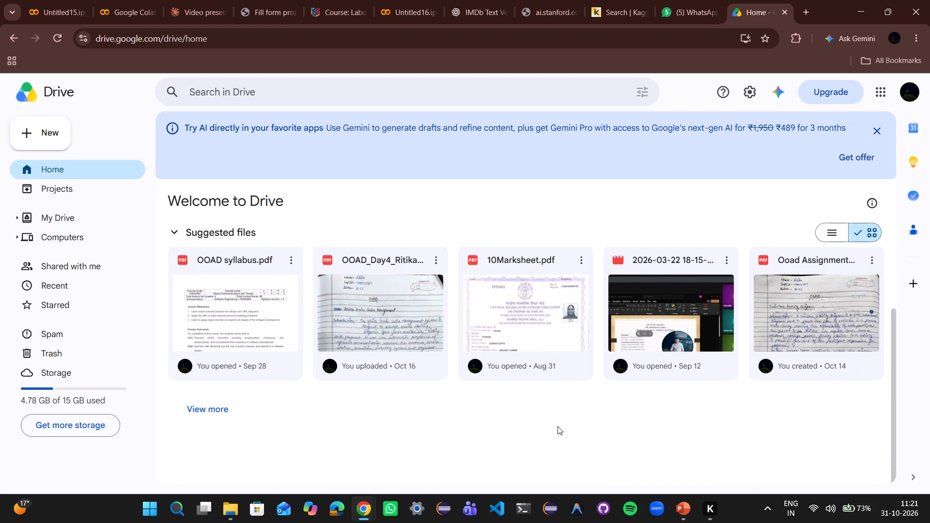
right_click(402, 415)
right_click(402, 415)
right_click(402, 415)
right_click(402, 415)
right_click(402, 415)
Dismiss the Gemini promotional banner on the Drive home page.
click(883, 129)
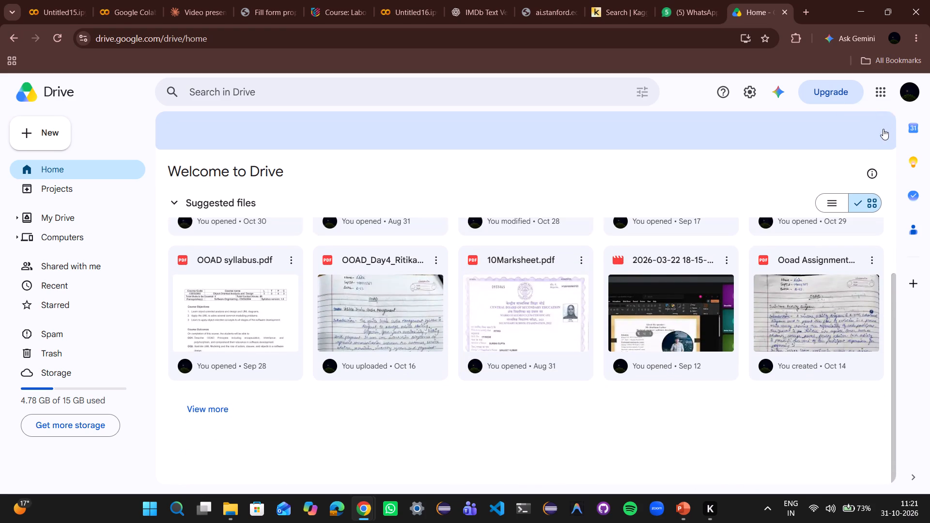
Create a new Drive folder named "Labour Law-1".
click(558, 432)
right_click(558, 432)
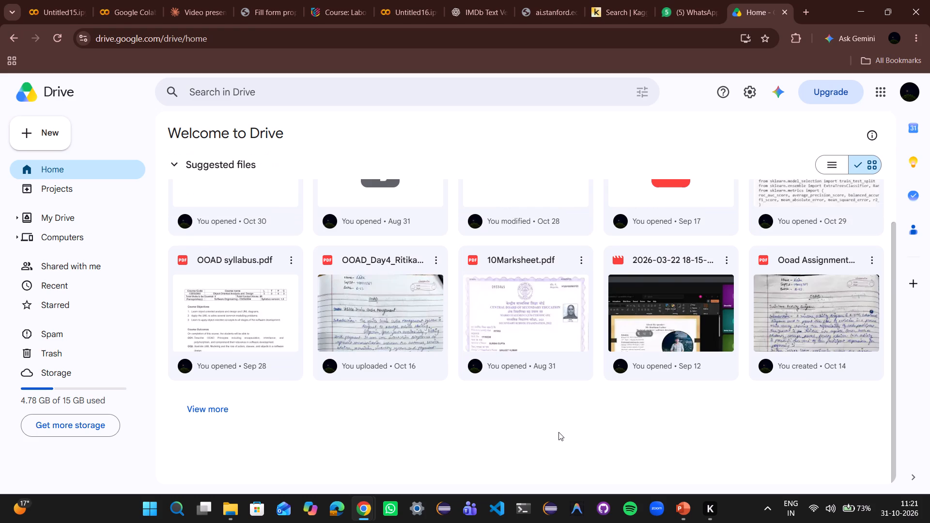
click(42, 134)
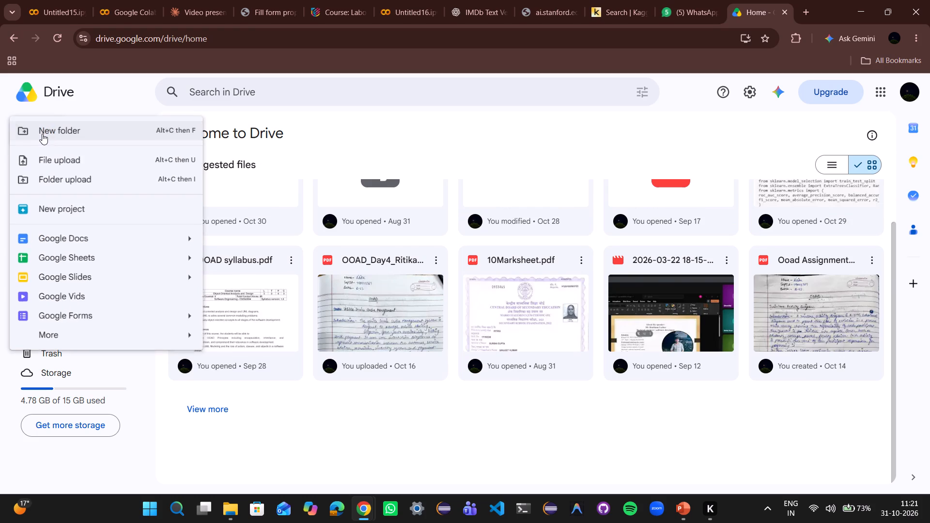
click(68, 132)
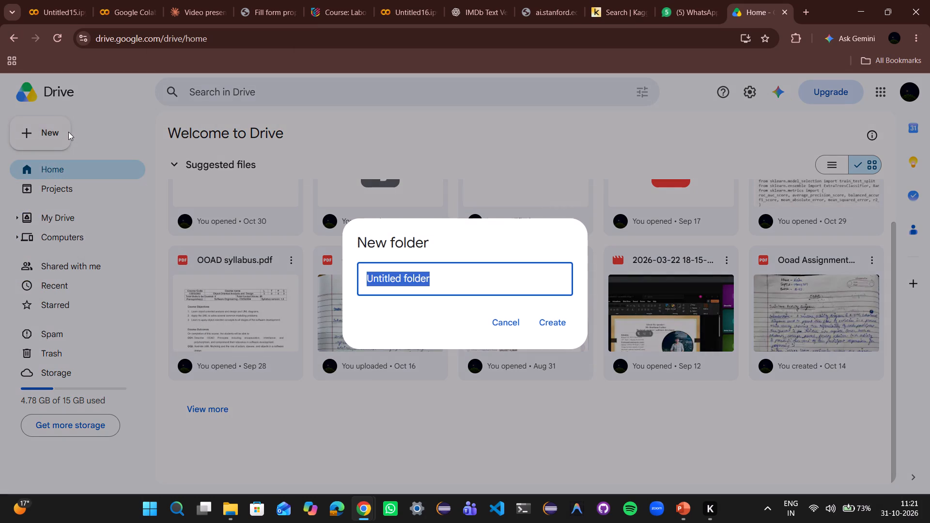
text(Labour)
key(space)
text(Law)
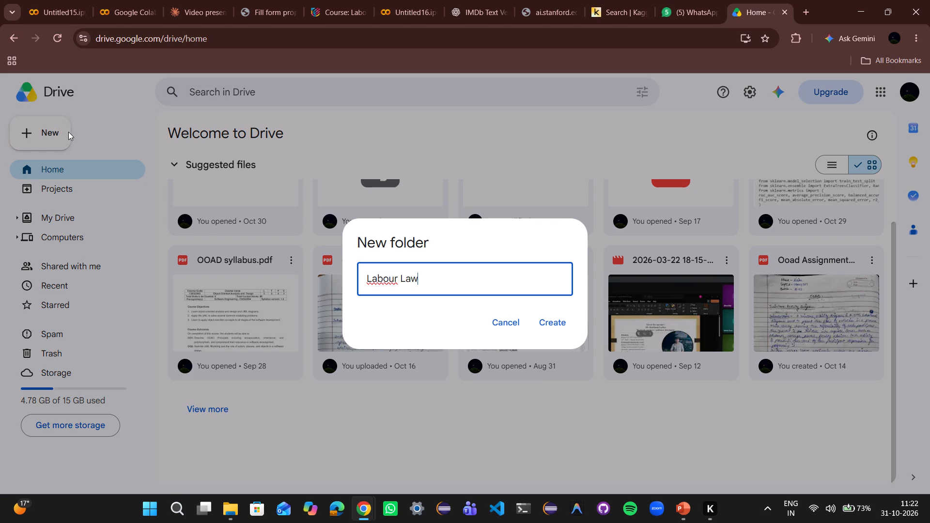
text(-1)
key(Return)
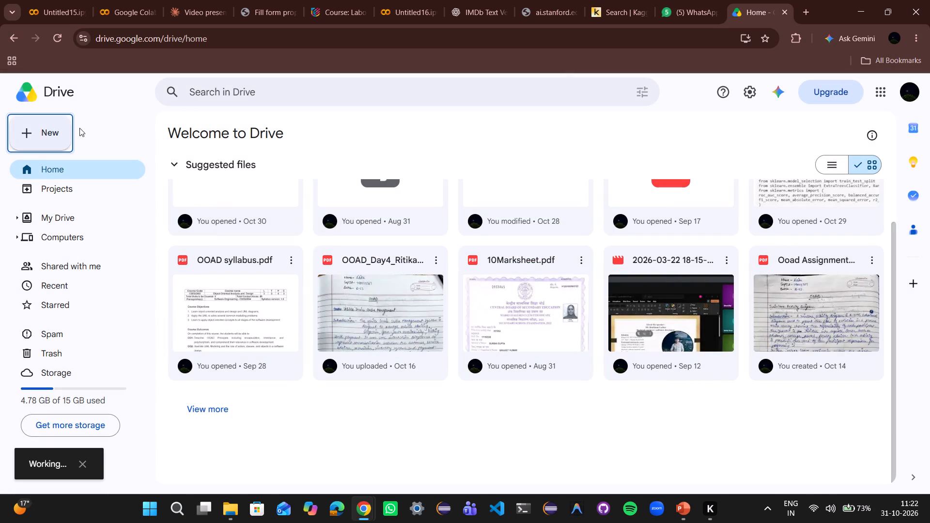
Open the Labour Law-1 folder and upload the Labour Law-1_Bidholi presentation from Downloads into it.
scroll(292, 285, up, 5)
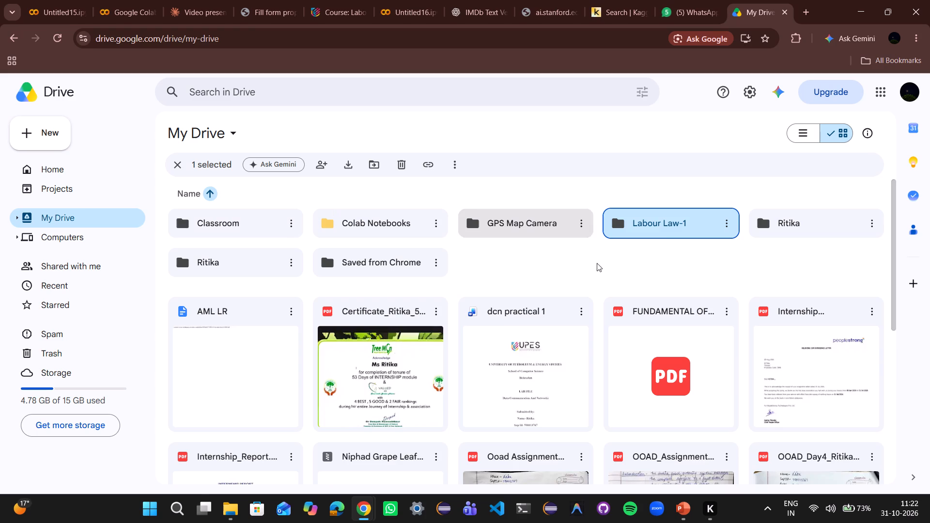
double_click(670, 226)
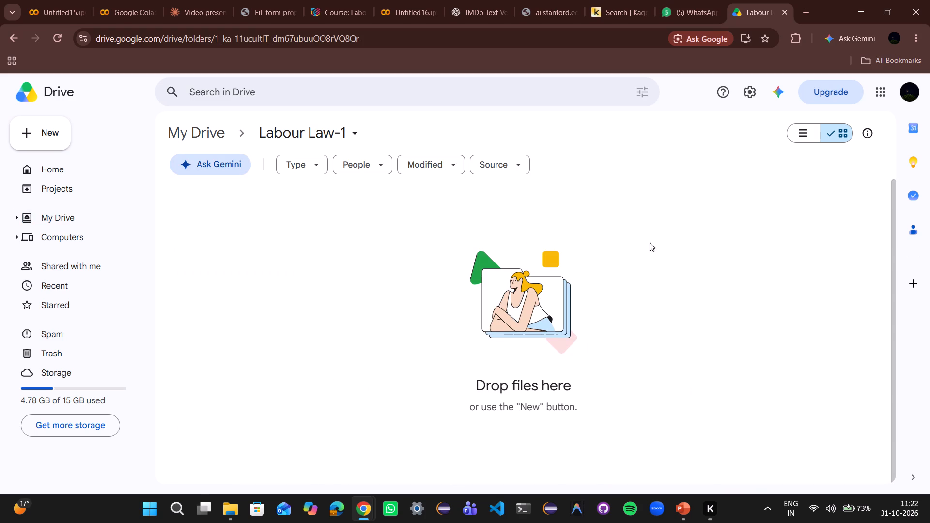
right_click(573, 277)
click(628, 300)
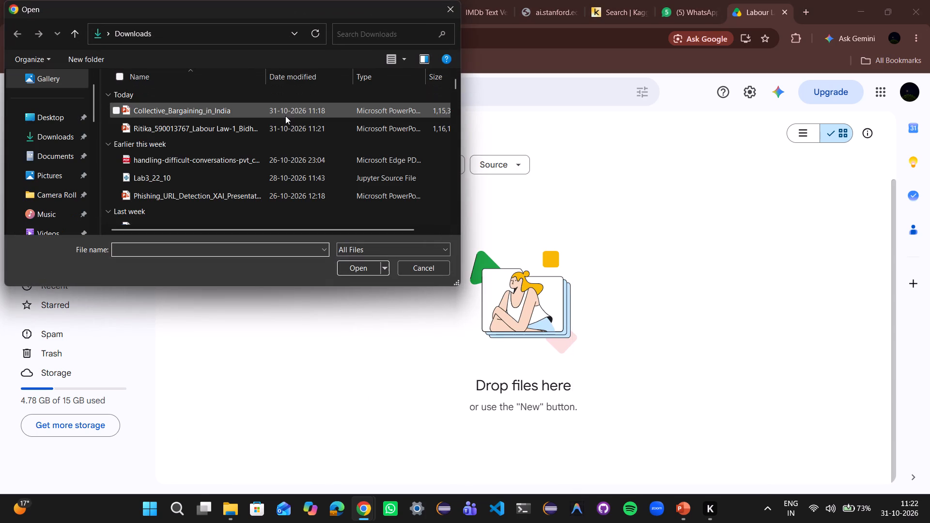
click(319, 127)
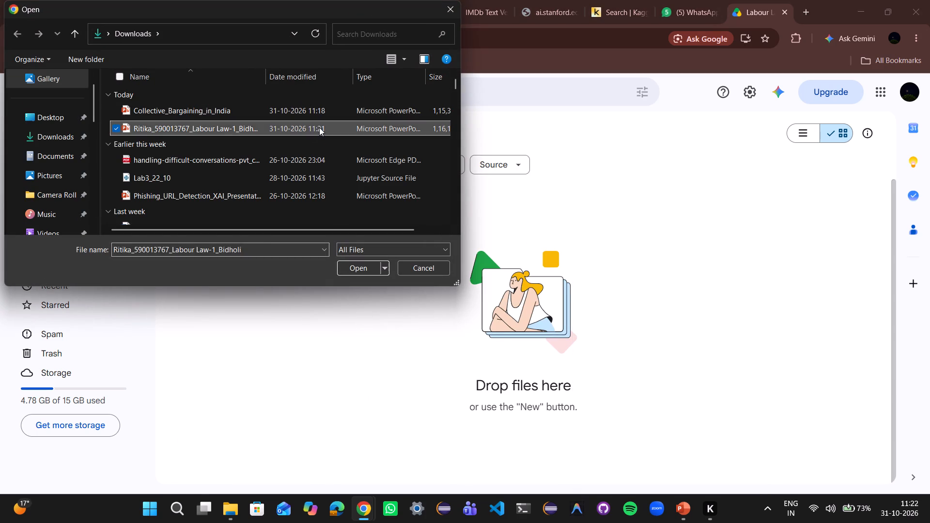
key(Return)
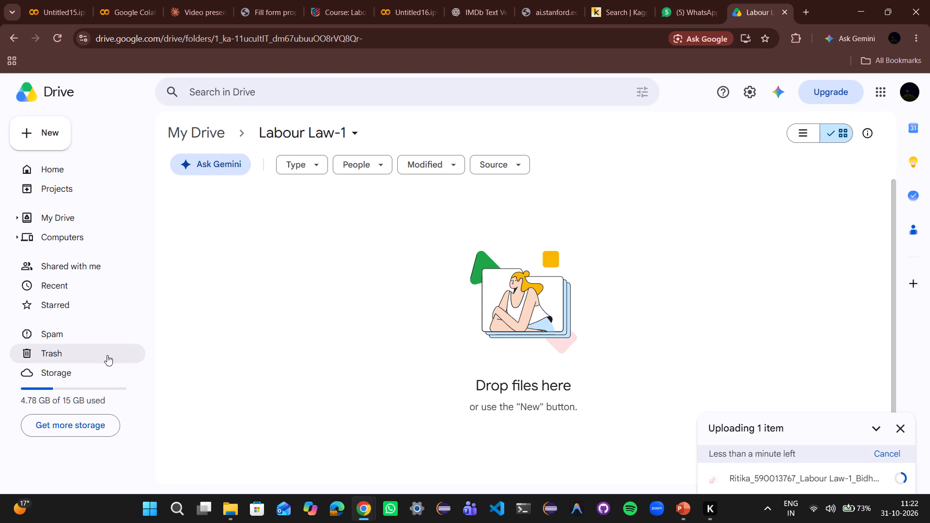
Launch Word and create a blank document.
click(175, 509)
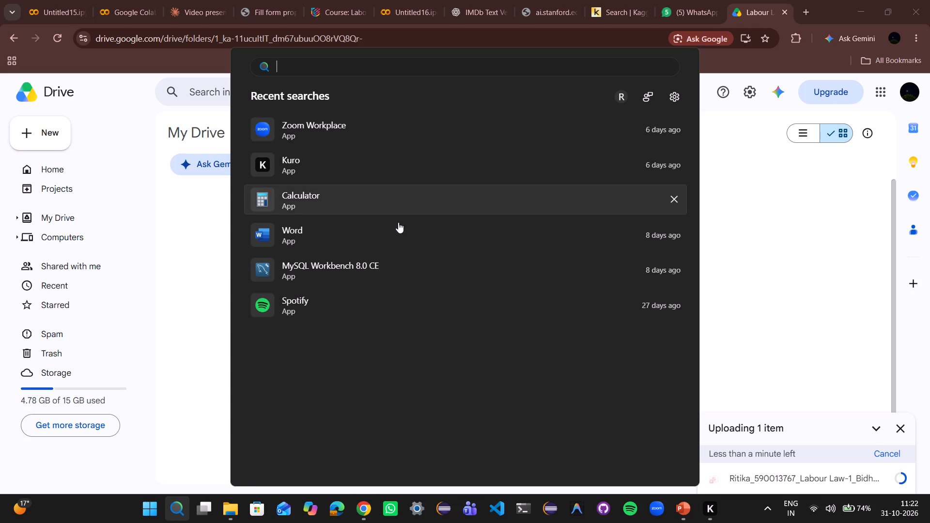
click(413, 234)
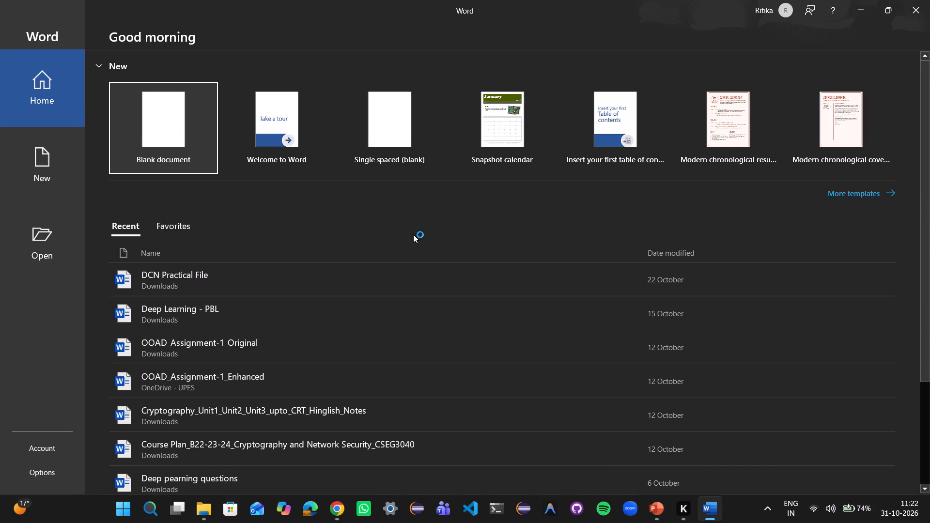
click(171, 147)
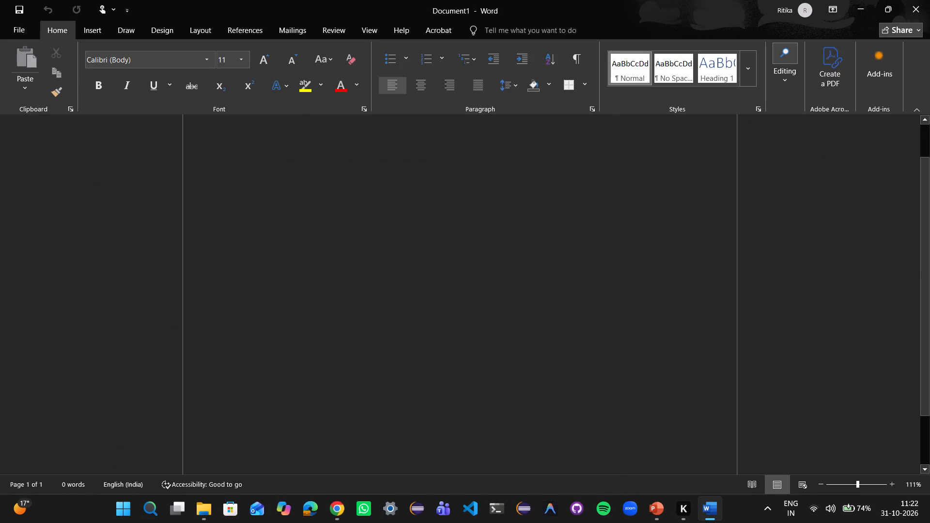
scroll(441, 261, up, 7)
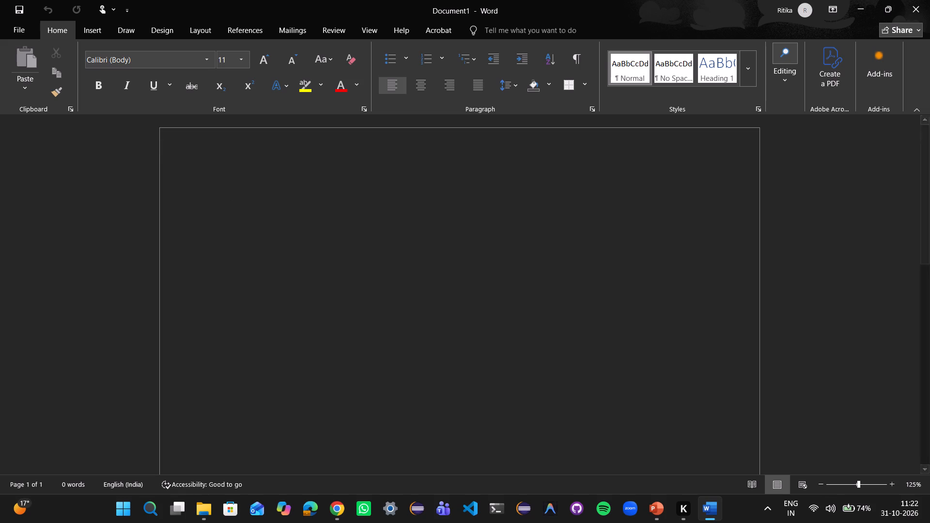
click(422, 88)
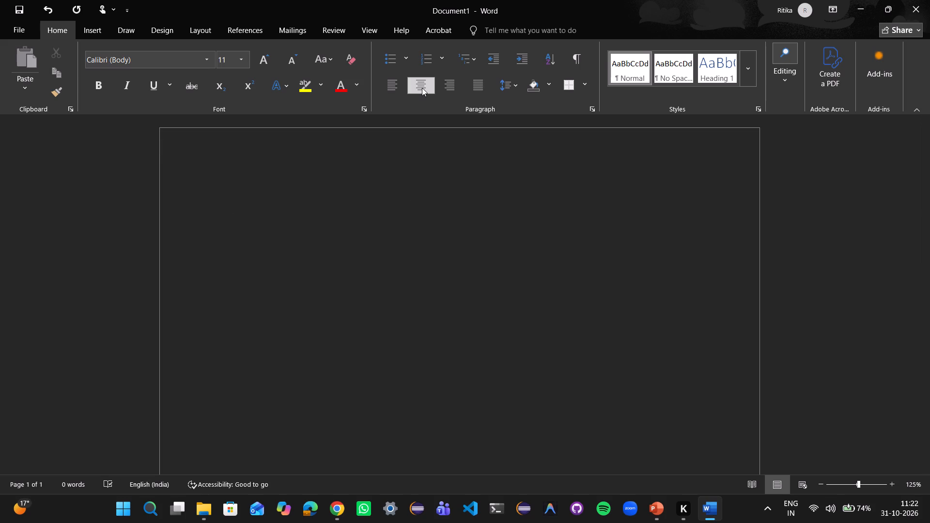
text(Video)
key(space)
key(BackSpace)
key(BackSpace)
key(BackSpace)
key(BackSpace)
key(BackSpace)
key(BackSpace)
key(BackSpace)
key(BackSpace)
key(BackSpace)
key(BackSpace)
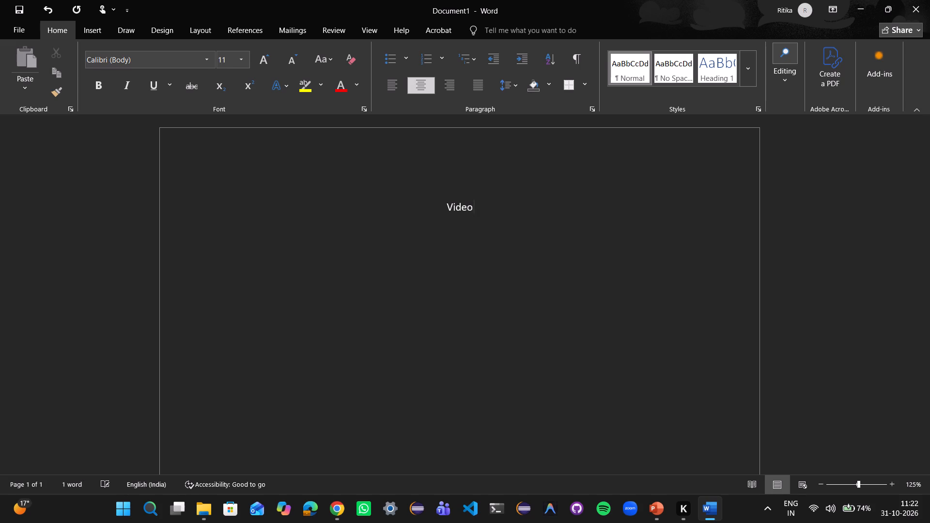
Enter the heading lines "Labour Law-1" and "Video Assignment", checking the assignment title on the LMS course page in Chrome, and leave blank lines below.
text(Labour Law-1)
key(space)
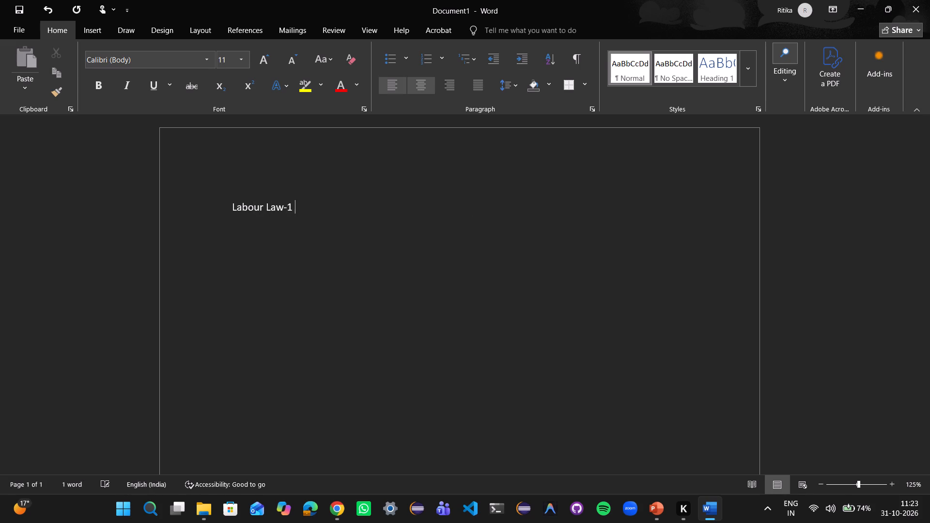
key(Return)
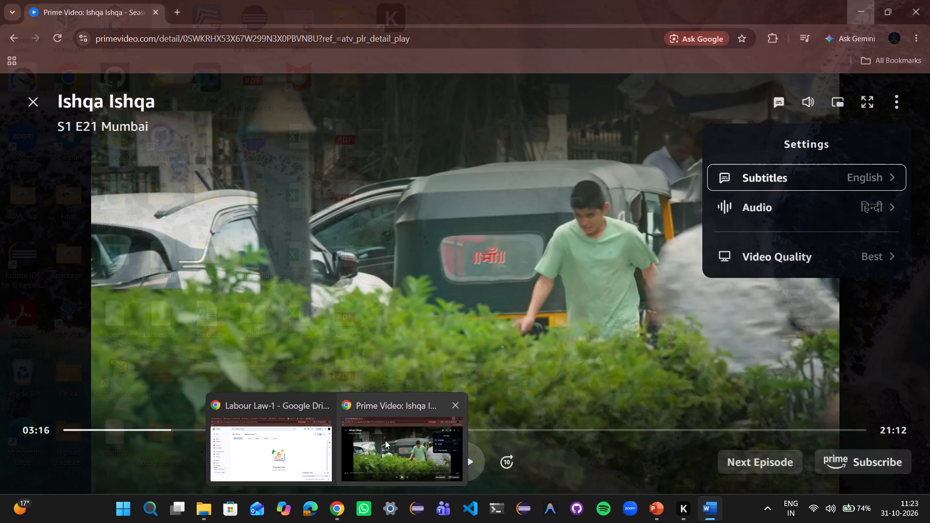
click(289, 438)
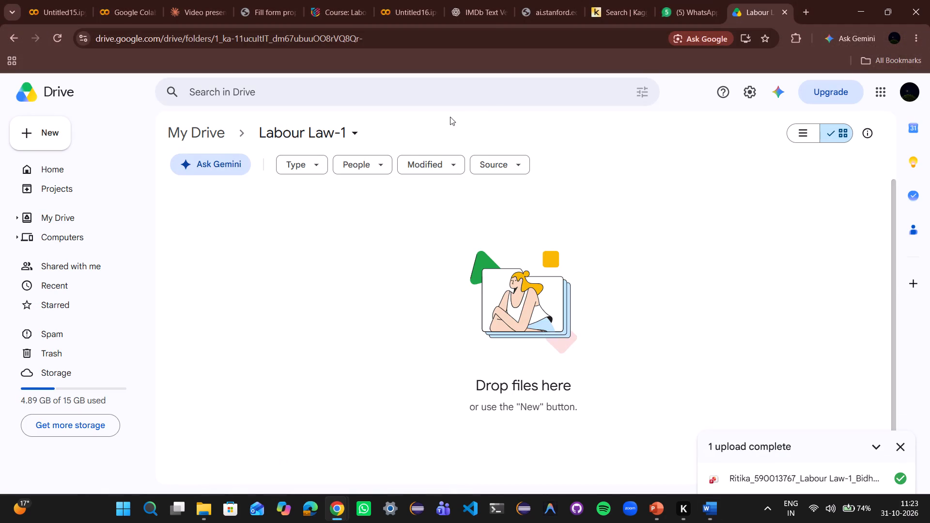
click(352, 12)
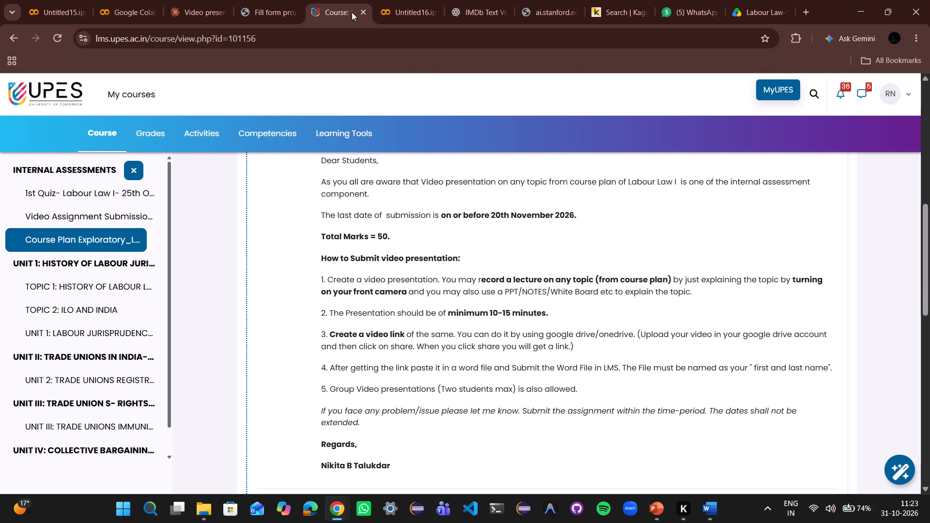
scroll(514, 338, up, 1)
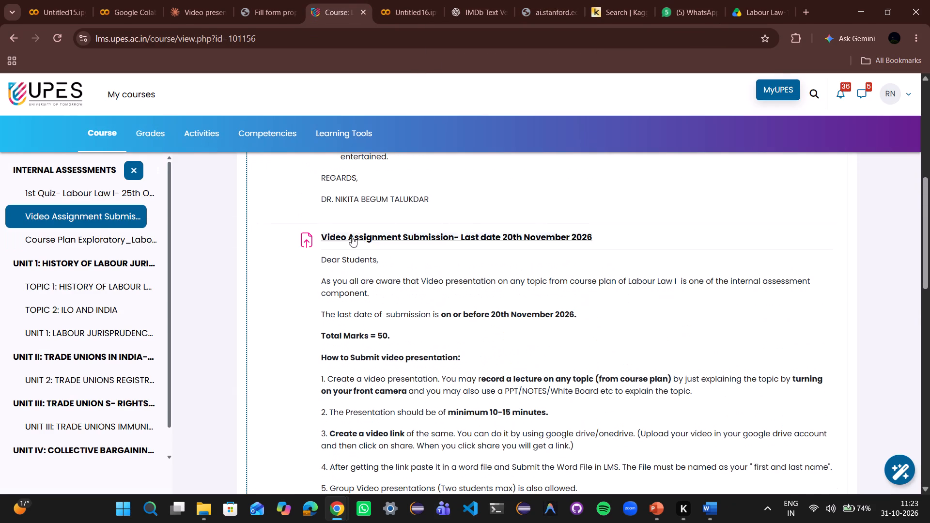
click(712, 513)
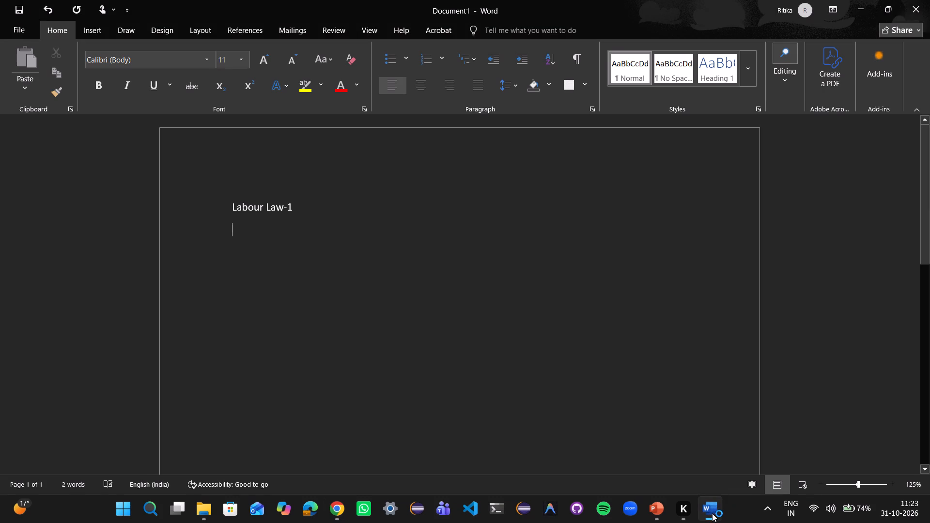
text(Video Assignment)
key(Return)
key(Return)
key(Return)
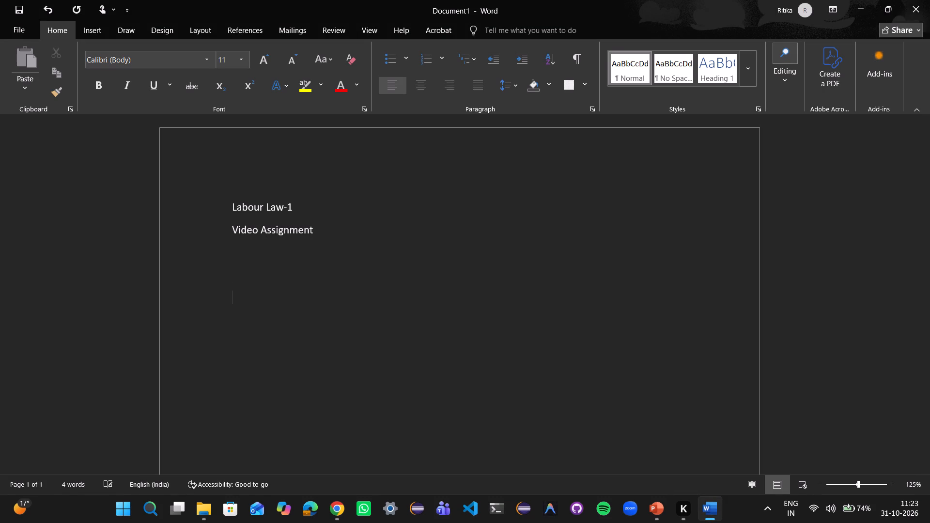
Add the label "Link of the presentation-" below the heading and start a new line.
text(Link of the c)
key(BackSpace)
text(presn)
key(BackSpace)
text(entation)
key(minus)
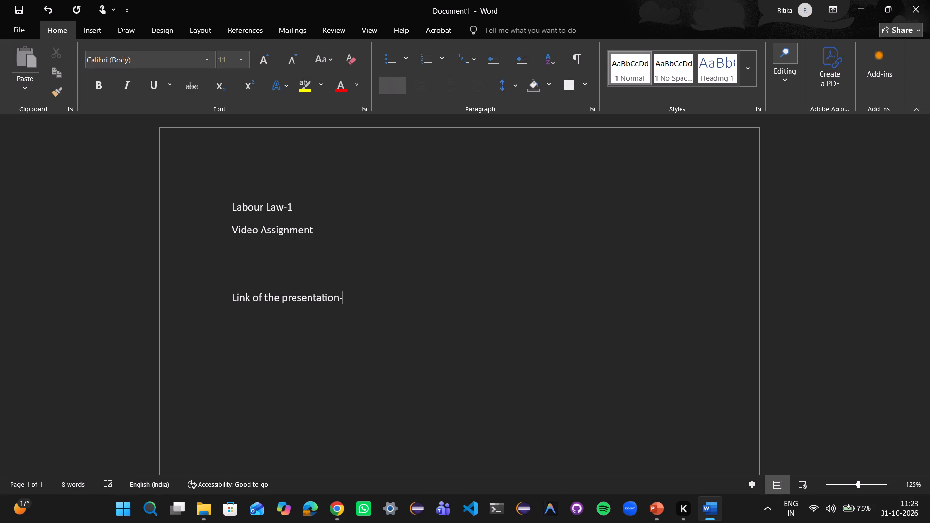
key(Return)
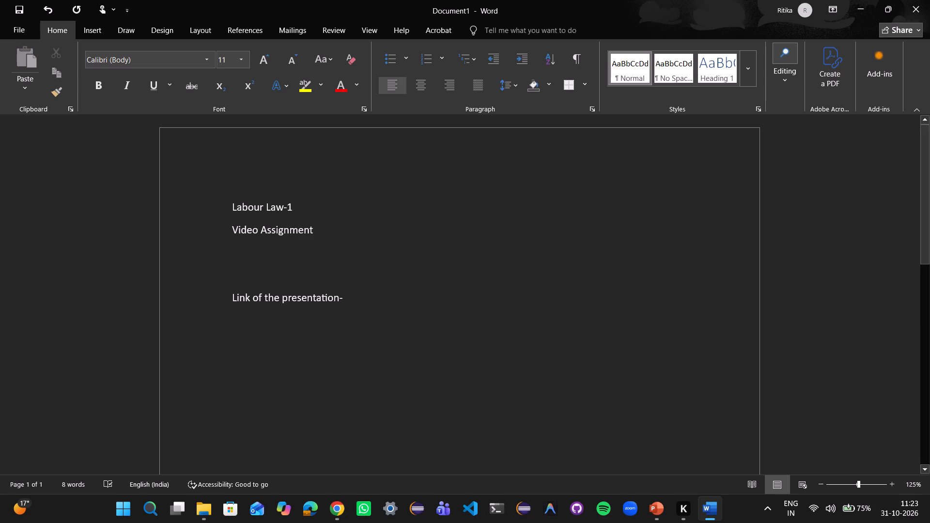
Format the two heading lines as centred, bold, italic text at size 20.
drag(320, 233, 233, 199)
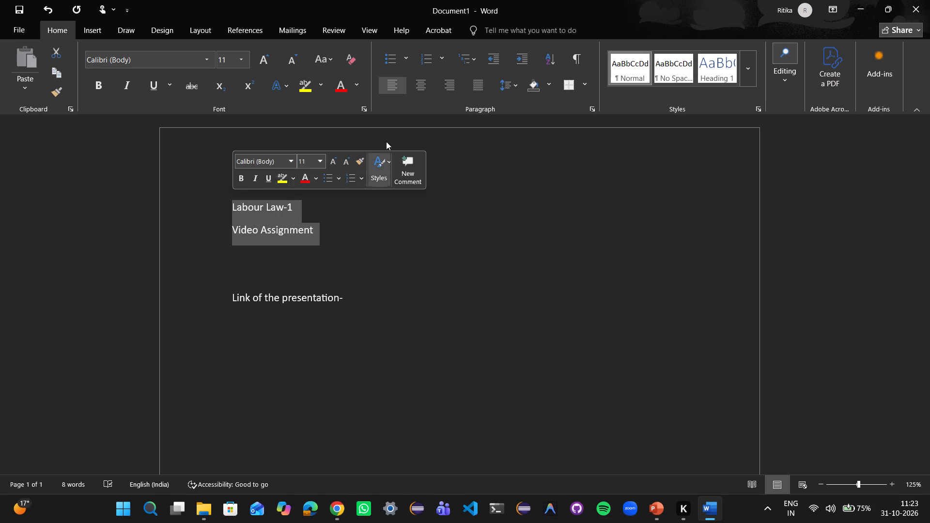
click(419, 78)
click(237, 61)
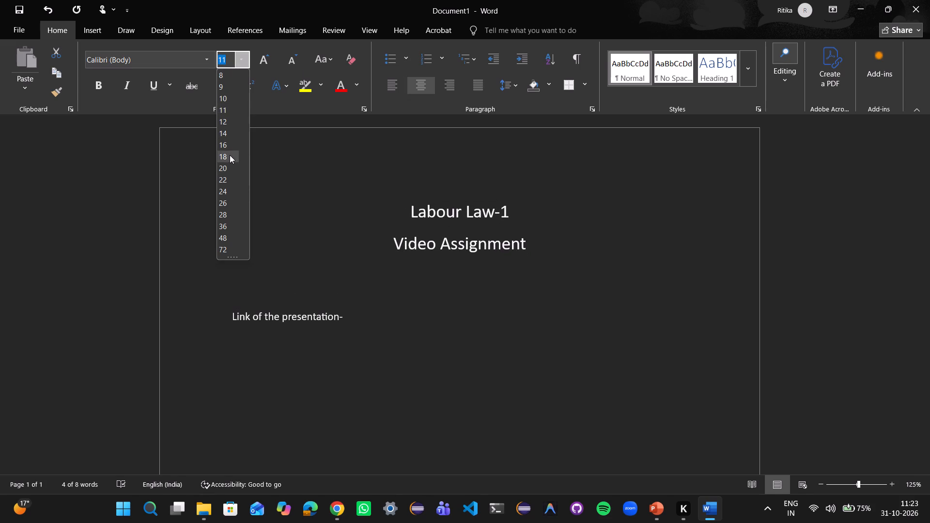
click(230, 164)
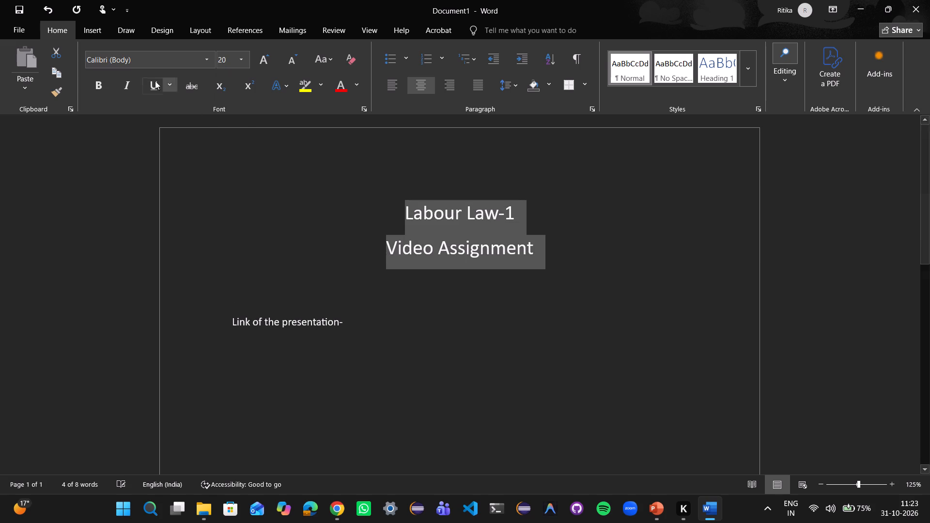
click(121, 84)
click(96, 81)
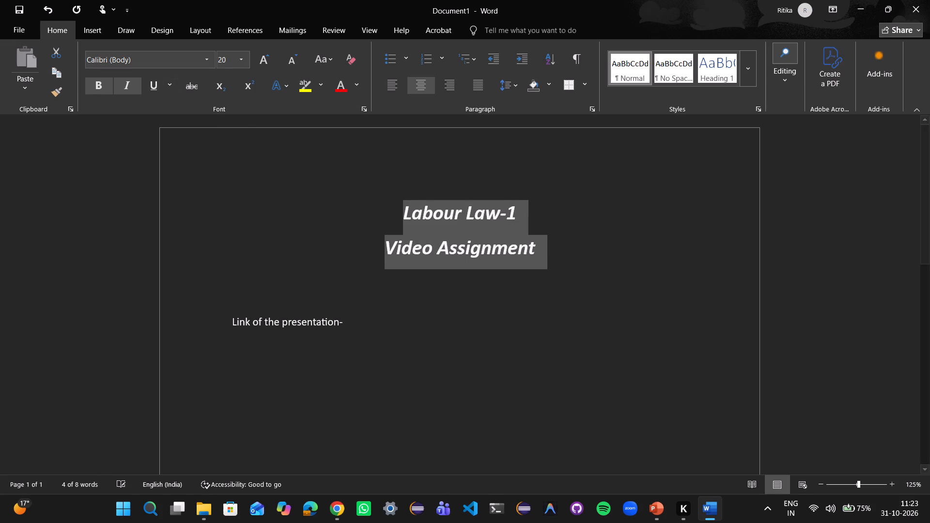
Start a new line directly beneath the "Link of the presentation-" label.
click(395, 326)
key(Return)
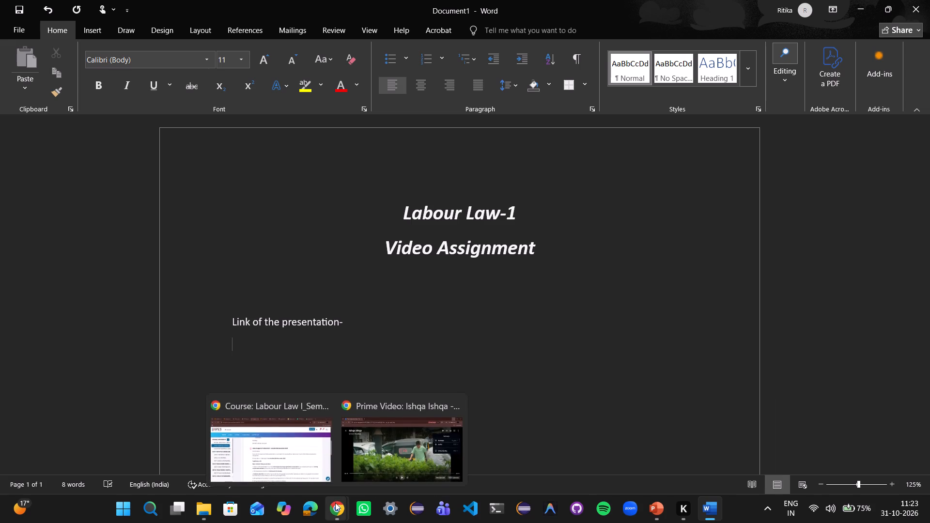
Switch to the Drive page in Chrome and dismiss the upload notification in the Labour Law-1 folder.
click(300, 454)
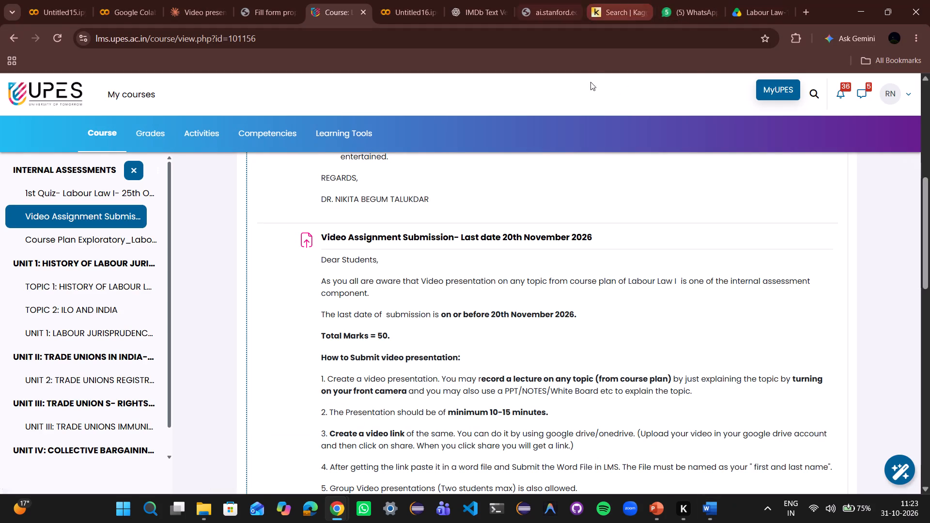
click(749, 2)
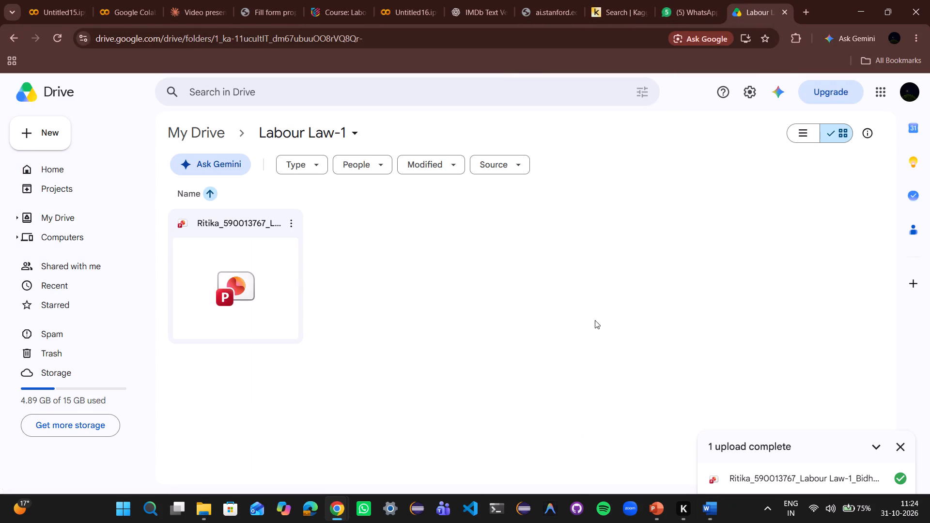
right_click(593, 333)
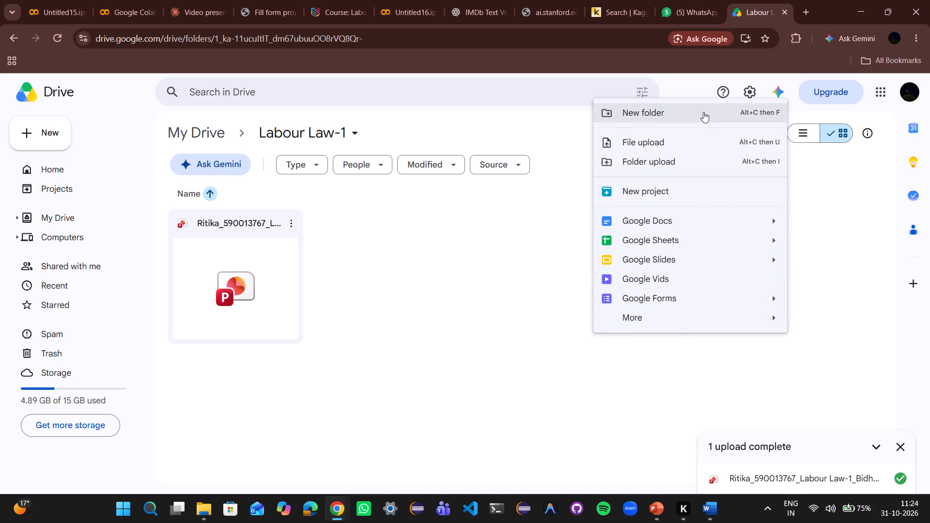
click(449, 308)
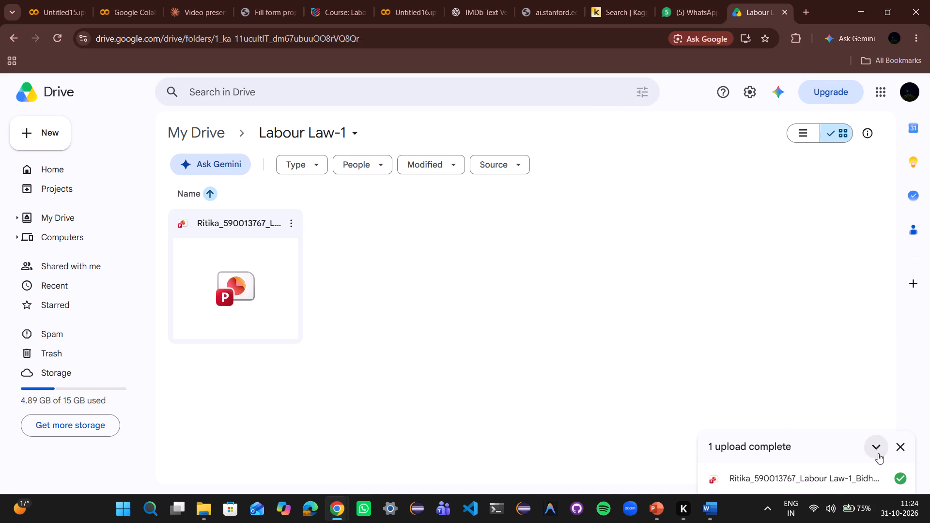
click(901, 450)
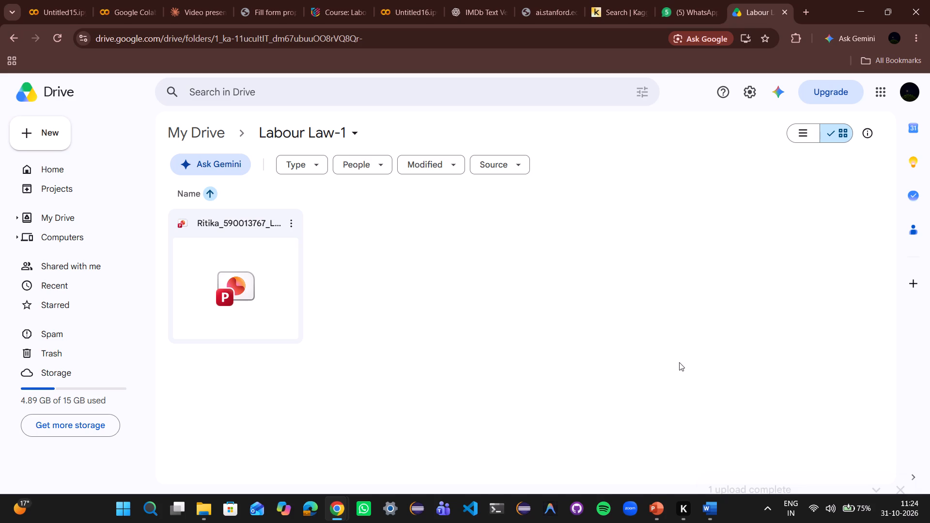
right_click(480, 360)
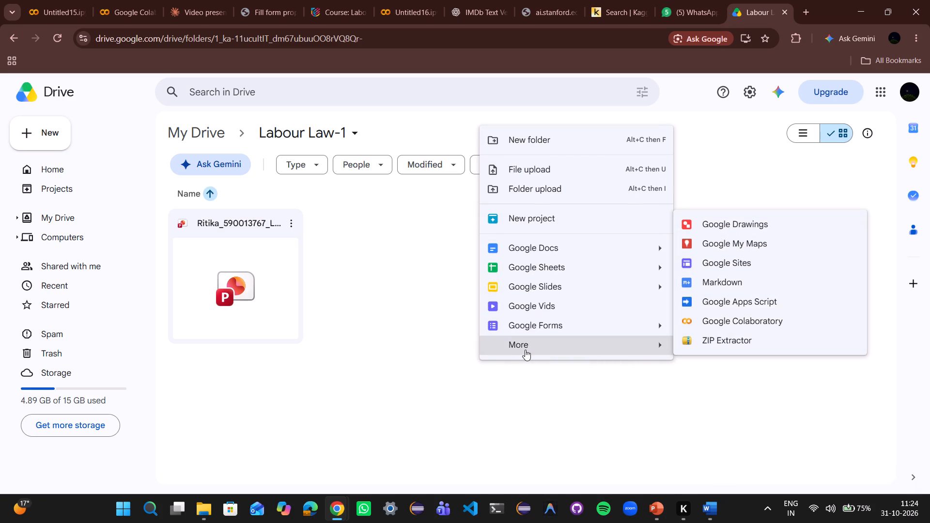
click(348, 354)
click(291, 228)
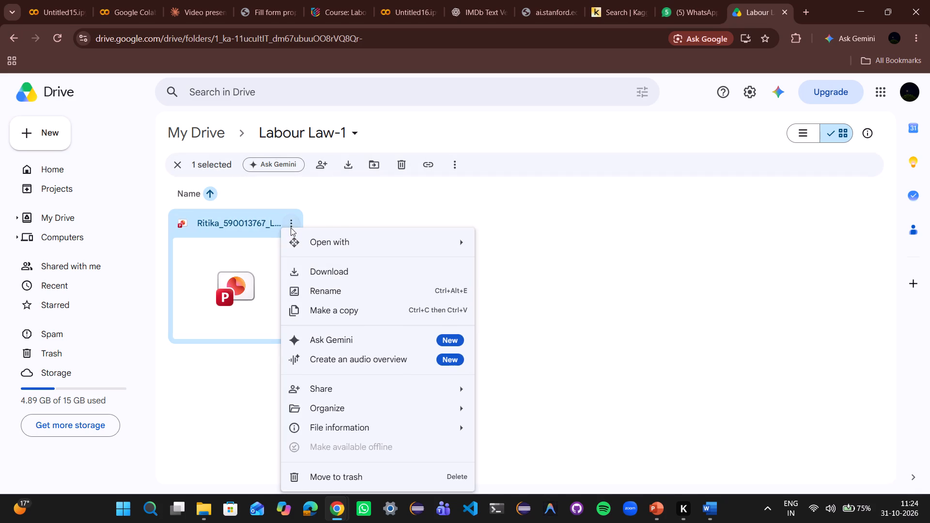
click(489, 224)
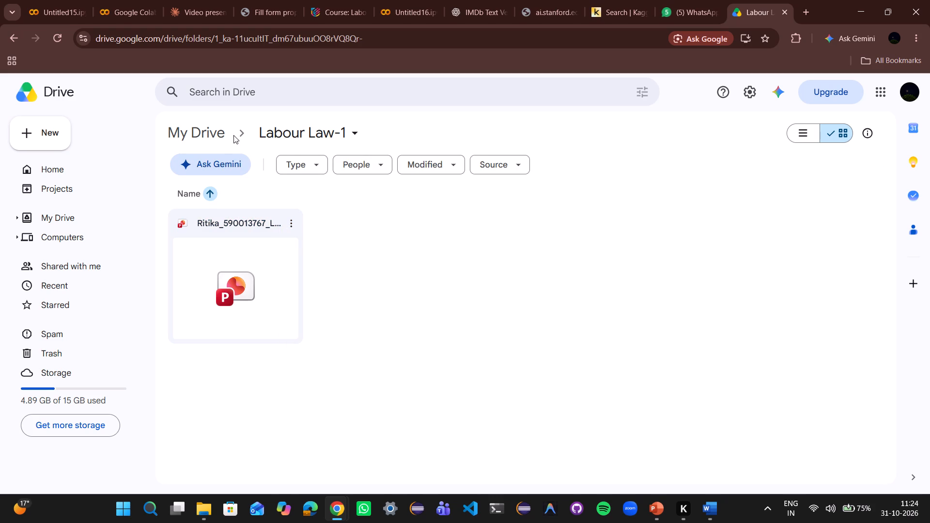
Copy the Labour Law-1 folder's share link from My Drive and paste it under the "Link of the presentation-" label in Word.
click(225, 135)
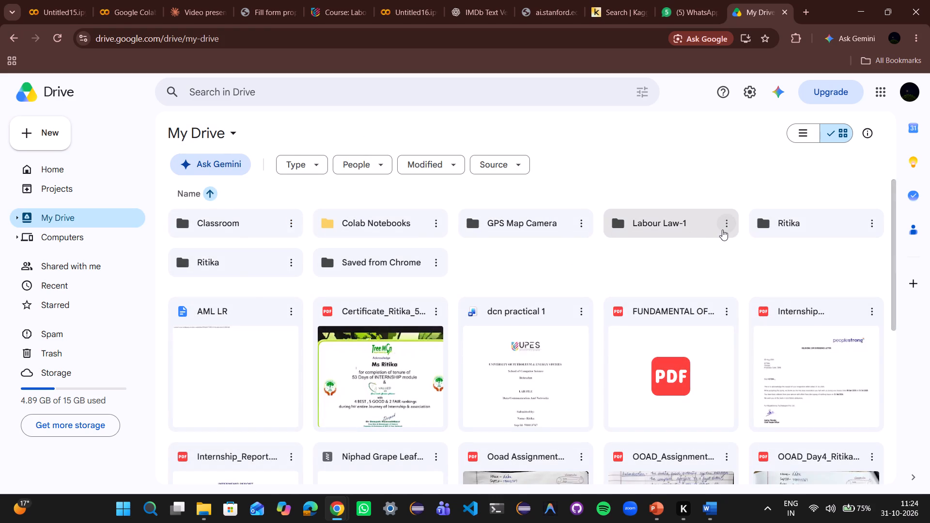
click(728, 229)
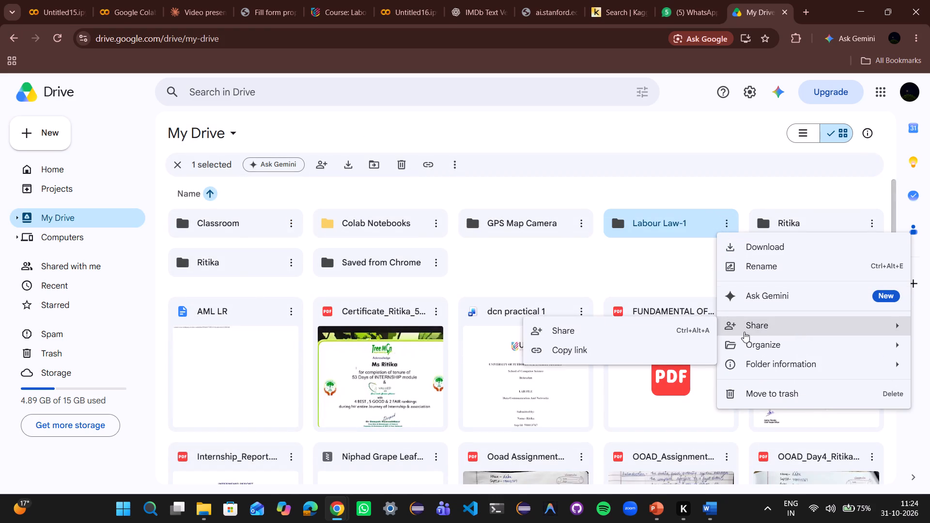
click(670, 344)
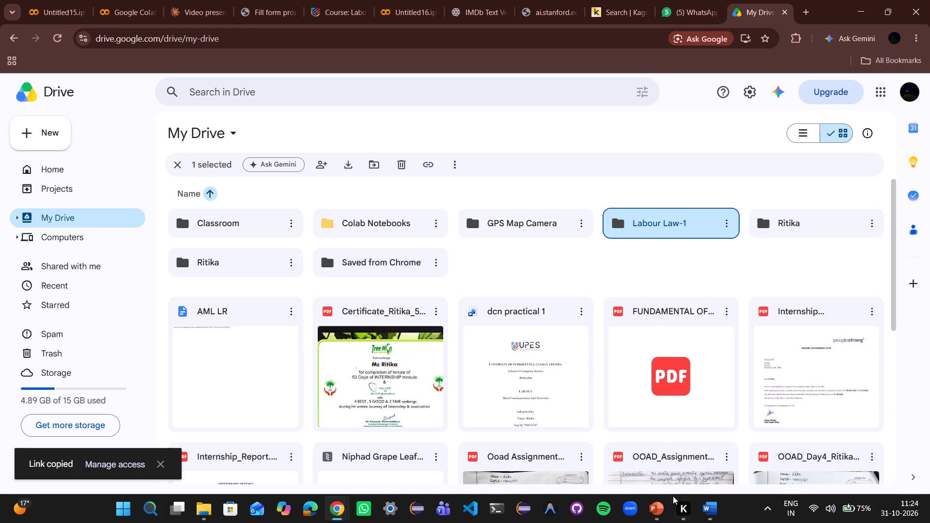
click(711, 515)
key(ctrl+v)
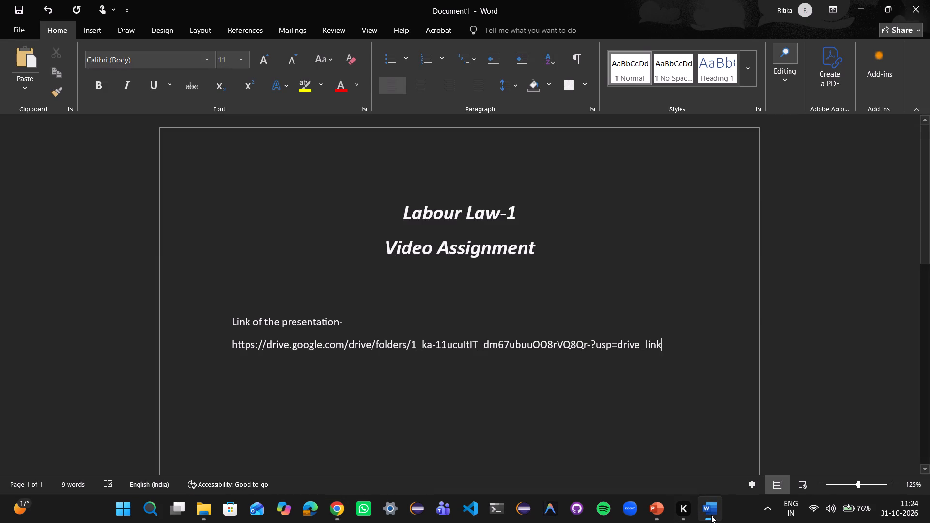
Save the document in Downloads as a Word Document named with the first name, student ID, Bidholi and Labour Law-1, joined by underscores.
click(11, 26)
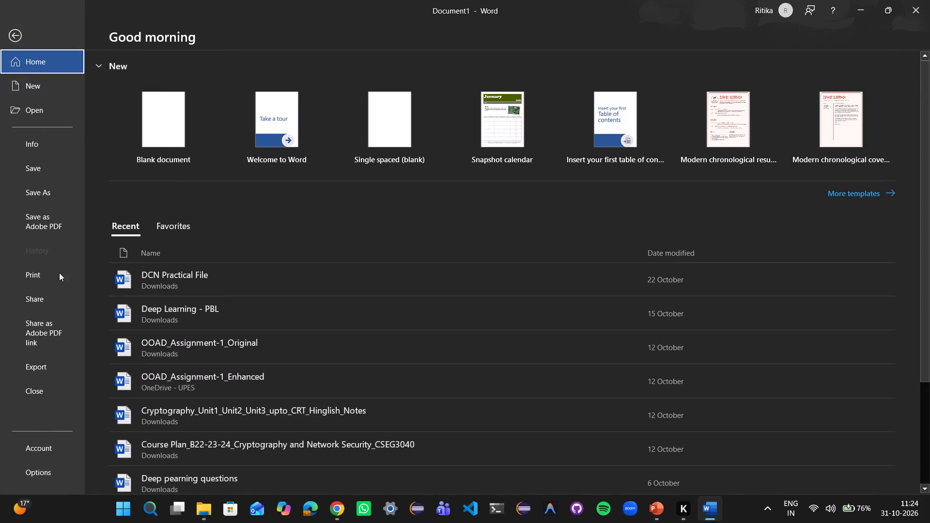
click(53, 189)
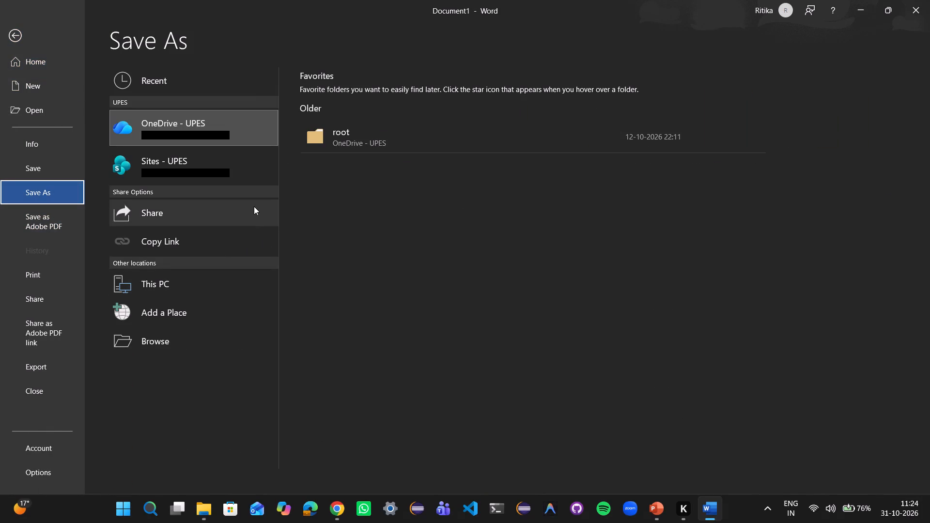
click(243, 330)
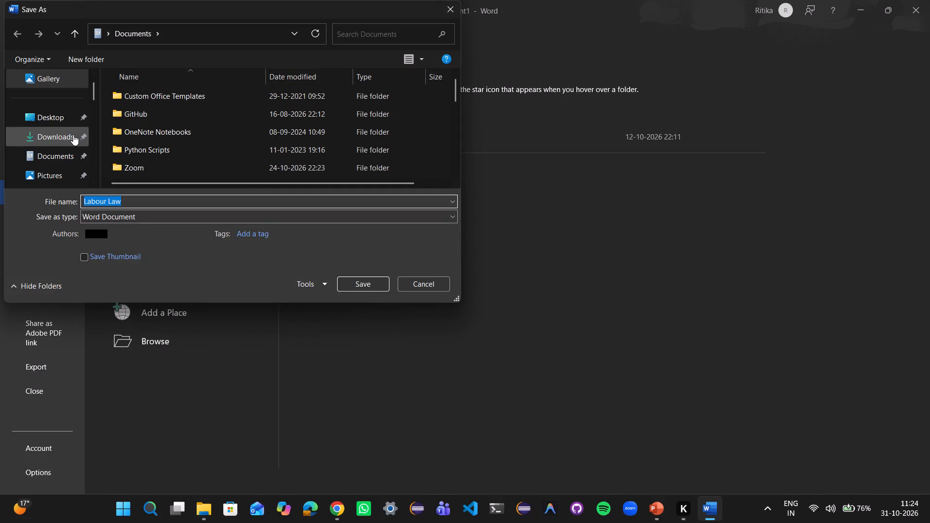
click(73, 135)
click(137, 202)
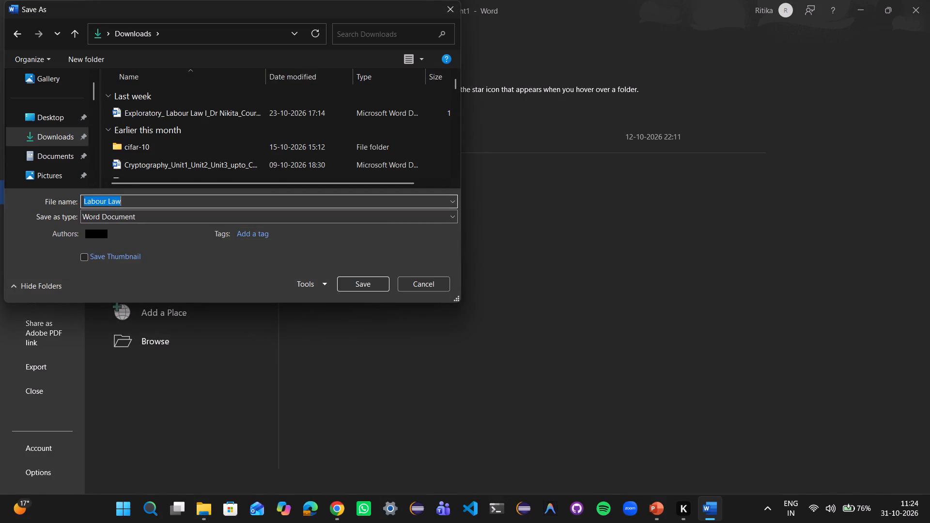
click(137, 202)
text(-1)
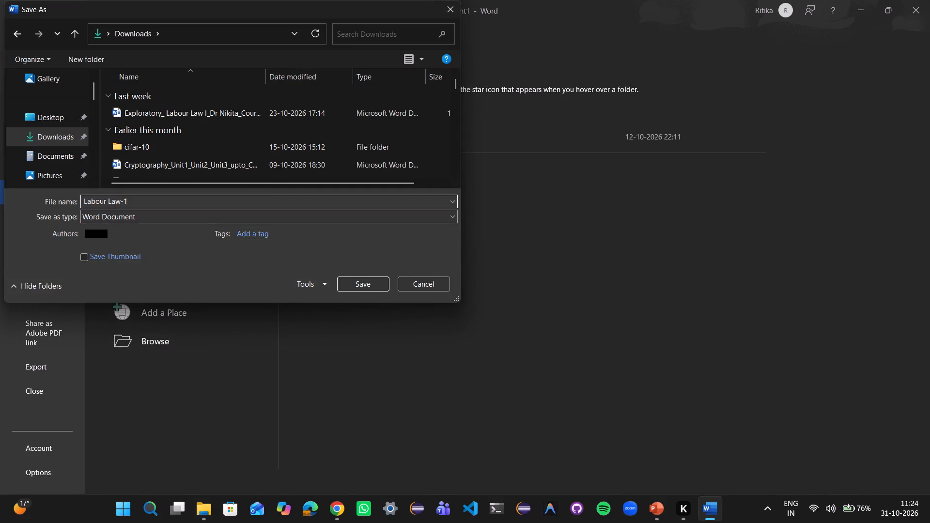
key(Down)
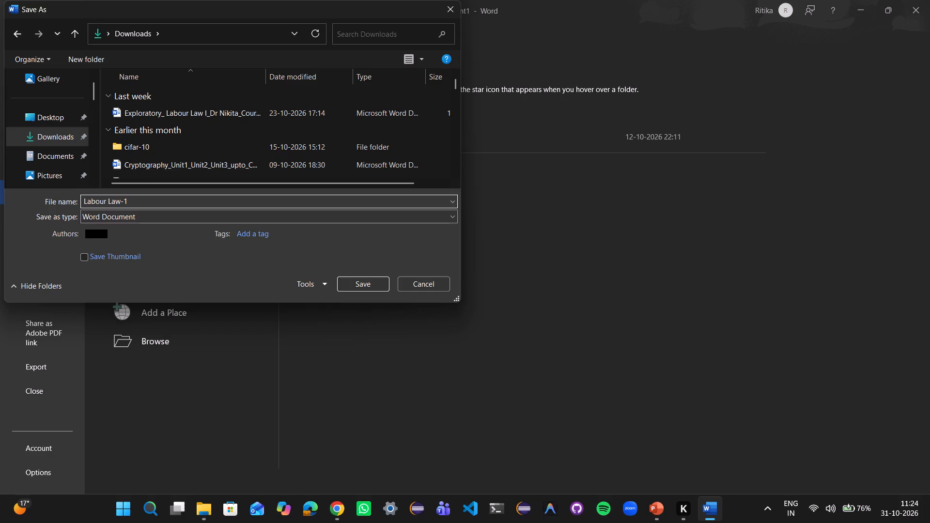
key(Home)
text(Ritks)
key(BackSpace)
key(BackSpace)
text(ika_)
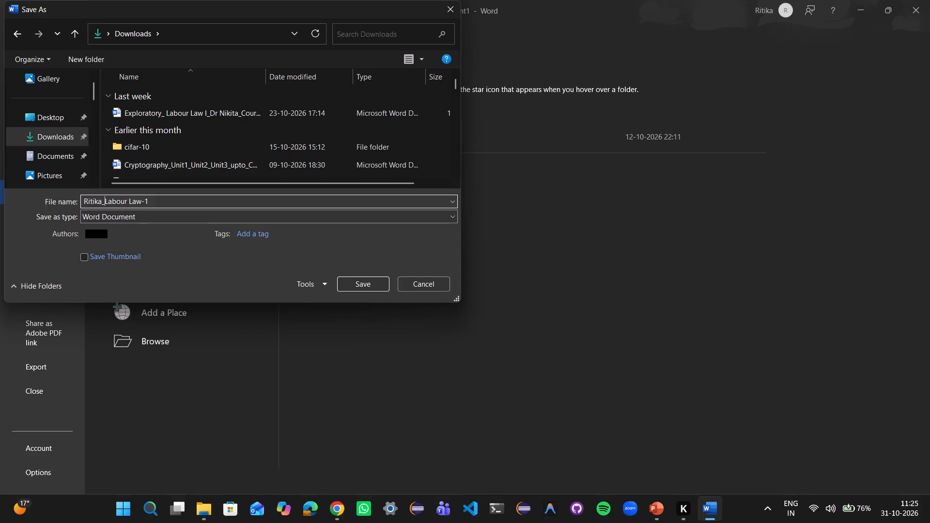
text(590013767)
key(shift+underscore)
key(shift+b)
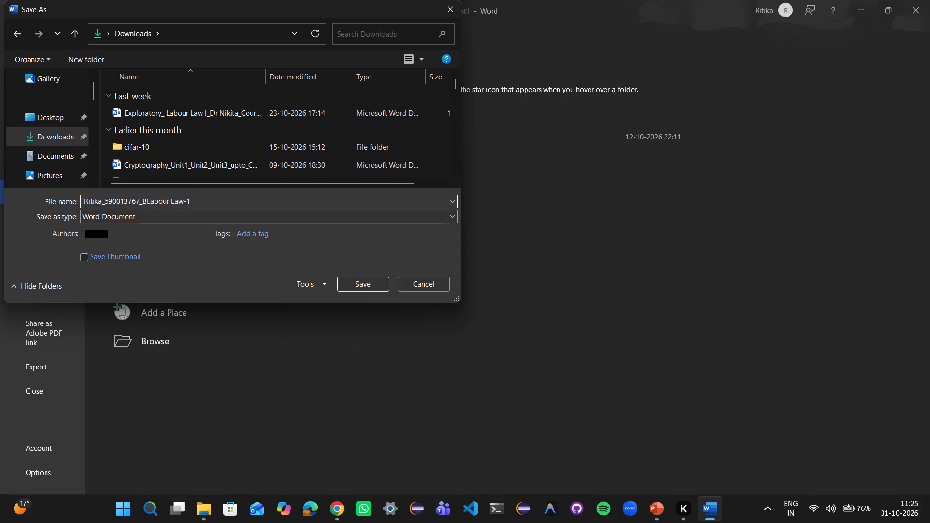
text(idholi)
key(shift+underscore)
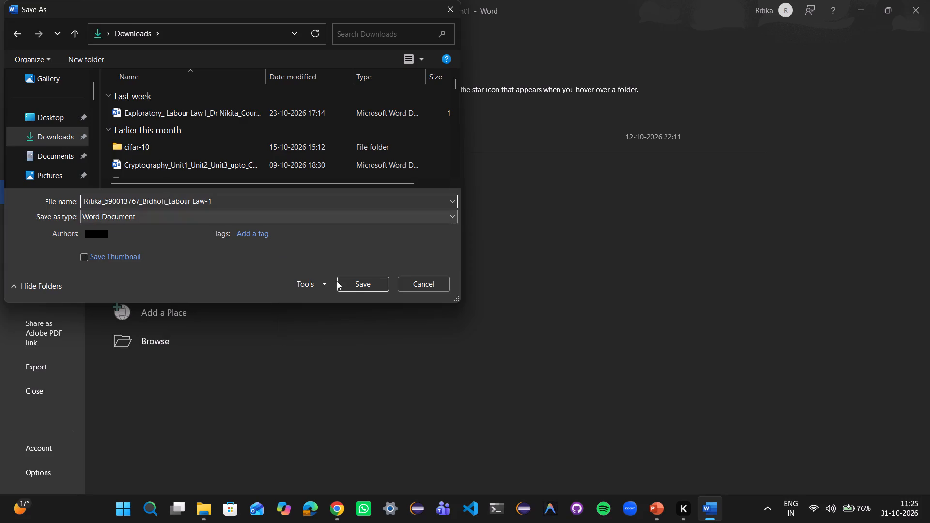
click(366, 286)
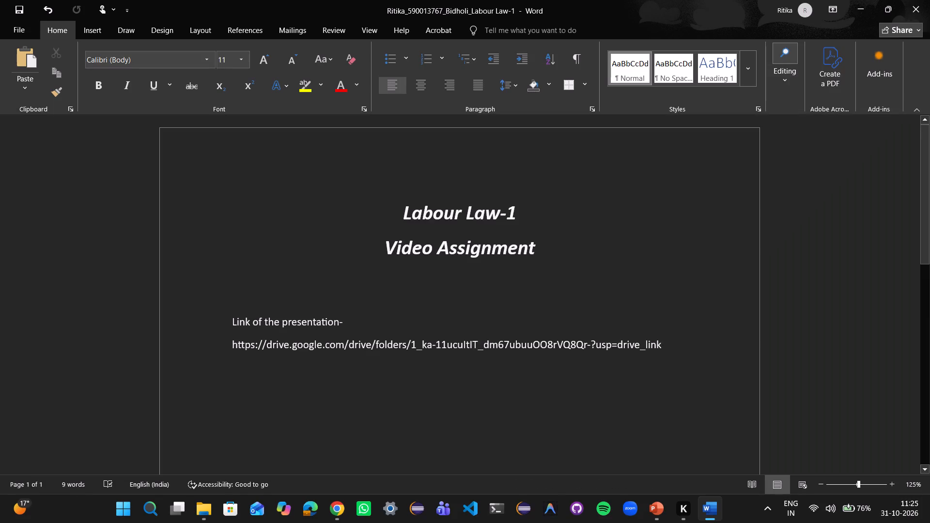
Close the saved Word document.
click(921, 7)
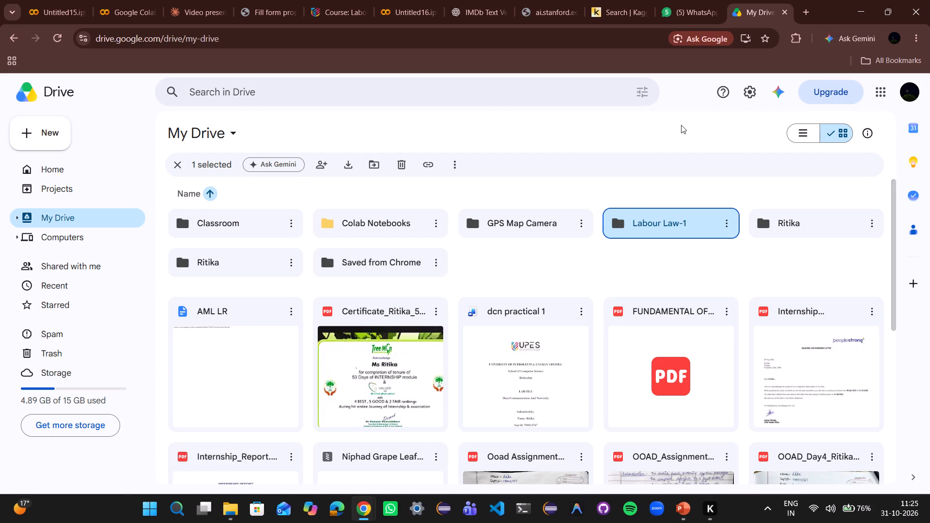
In Chrome, go to the Labour Law I course in the UPES LMS and start a submission for the Video Assignment.
click(341, 12)
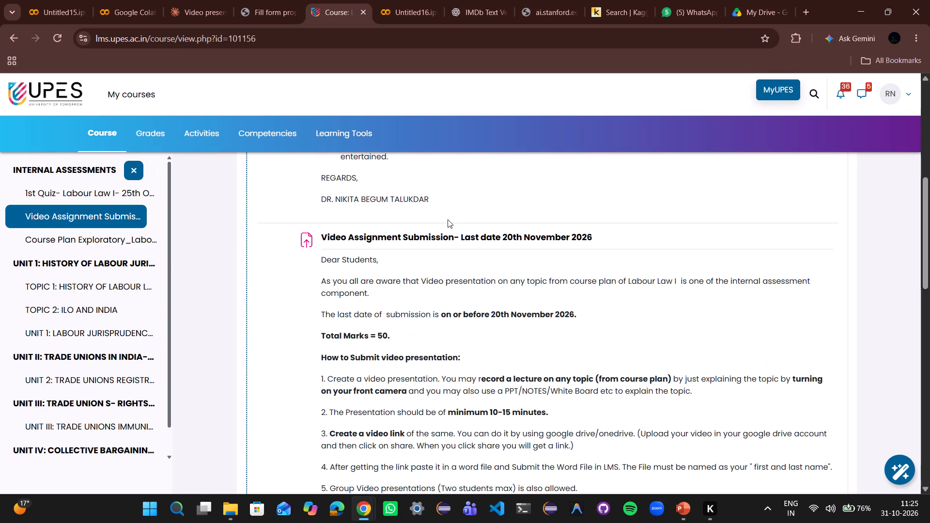
scroll(485, 297, down, 3)
scroll(485, 297, up, 2)
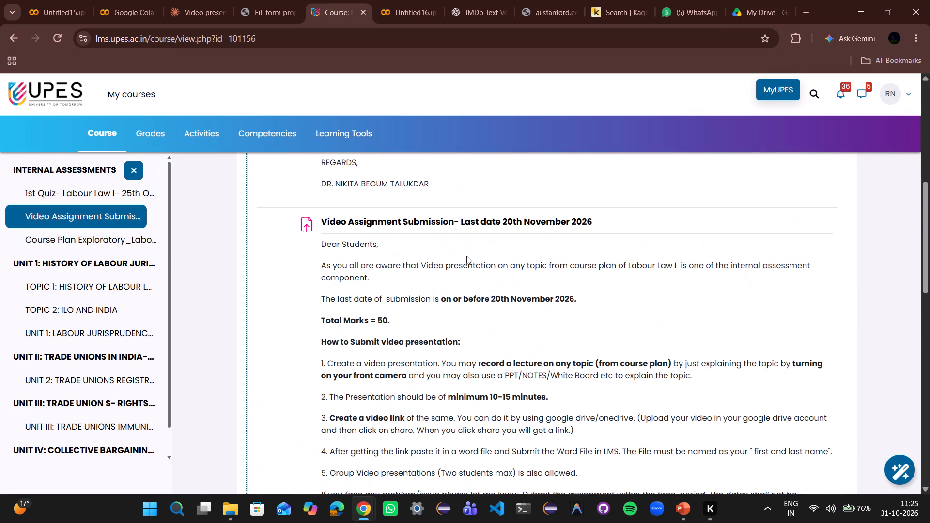
click(497, 218)
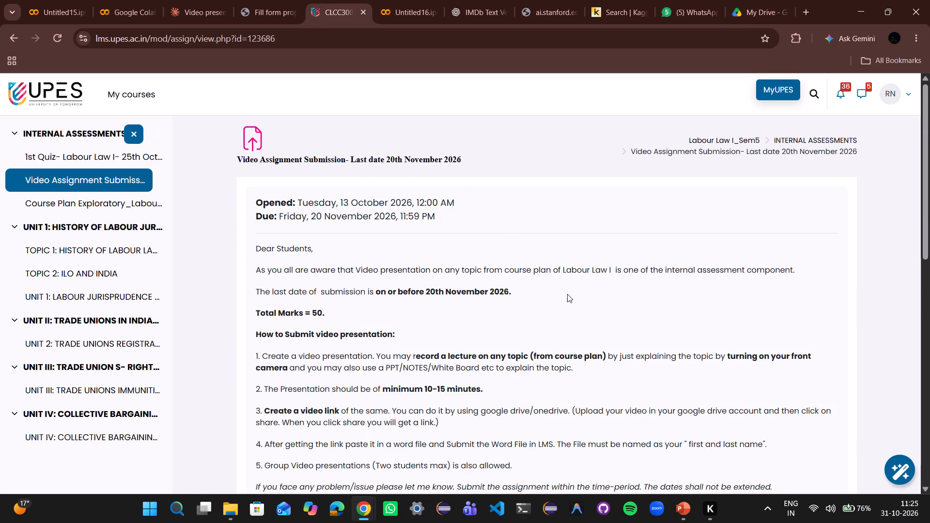
scroll(567, 294, down, 5)
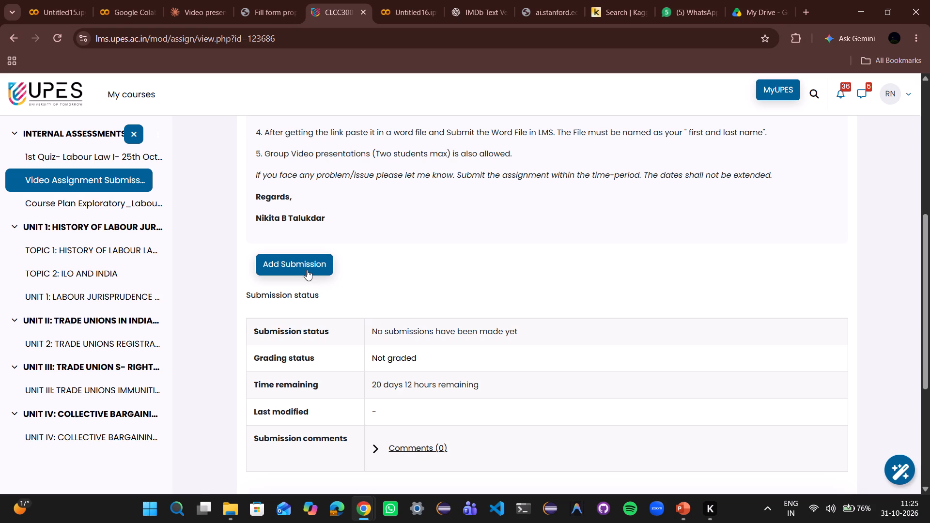
click(312, 266)
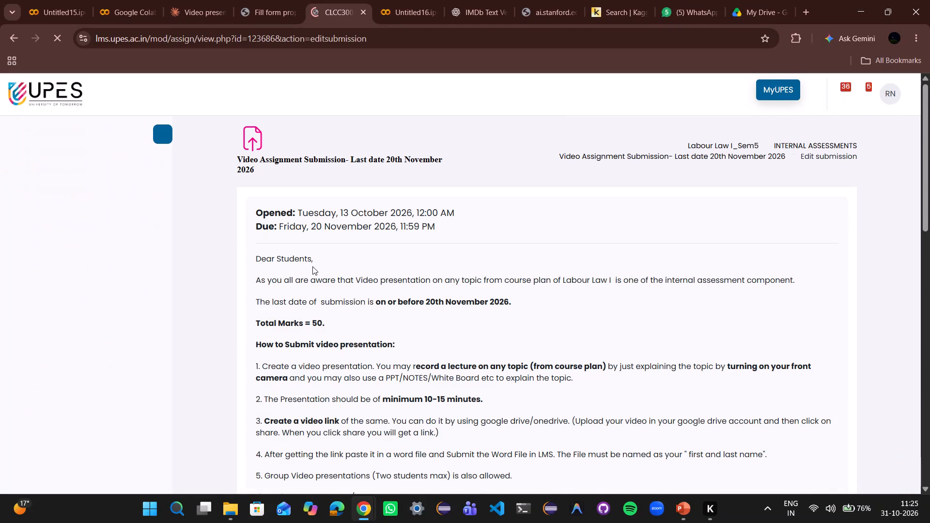
Open the file picker to add a file to the assignment's file submissions.
scroll(555, 335, down, 7)
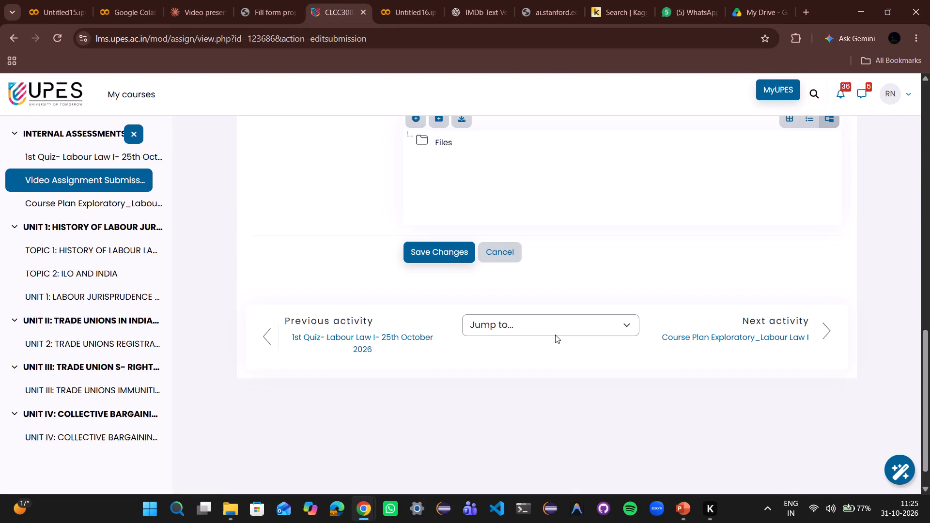
scroll(428, 213, up, 2)
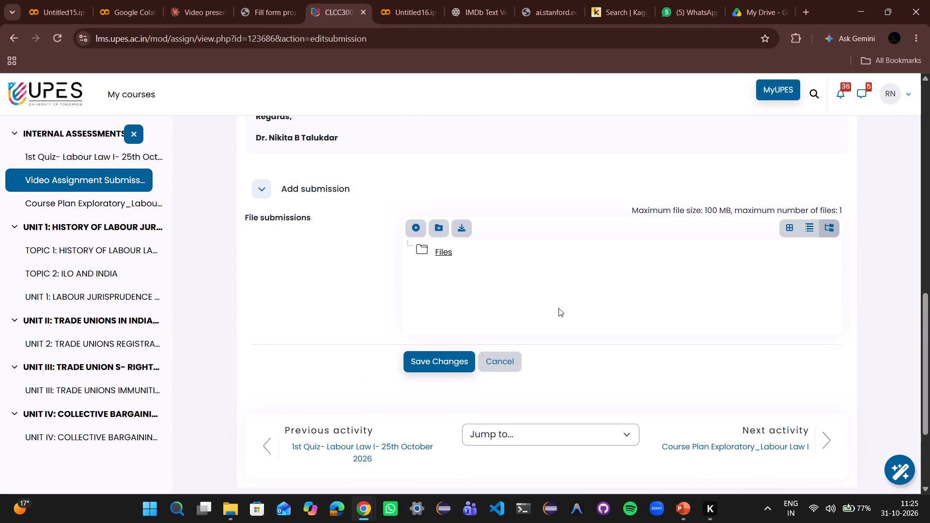
click(413, 229)
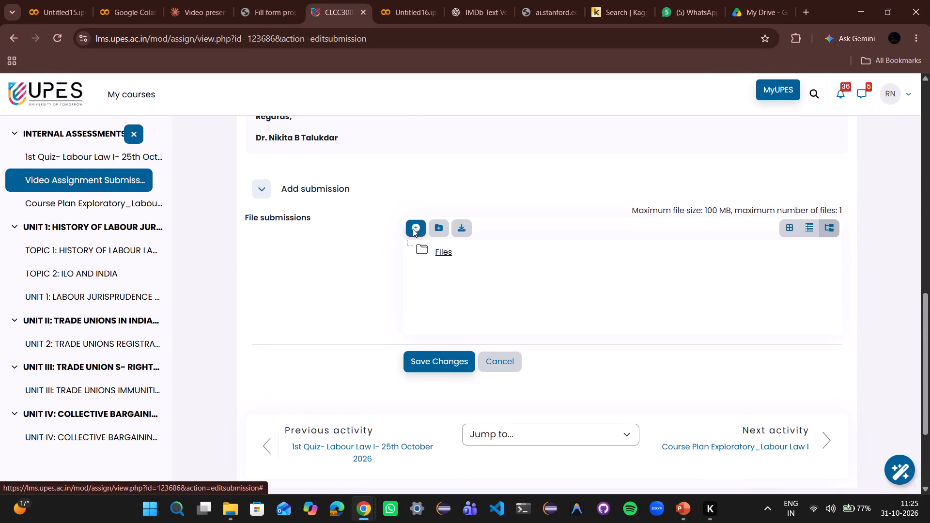
Upload the Bidholi Labour Law-1 Word document from Downloads to the Video Assignment's file submissions and save the submission.
click(389, 308)
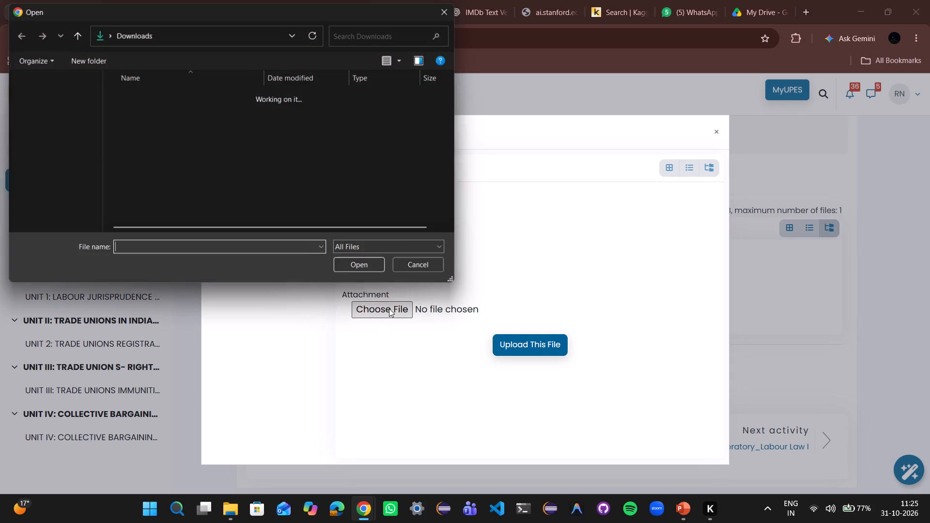
click(275, 125)
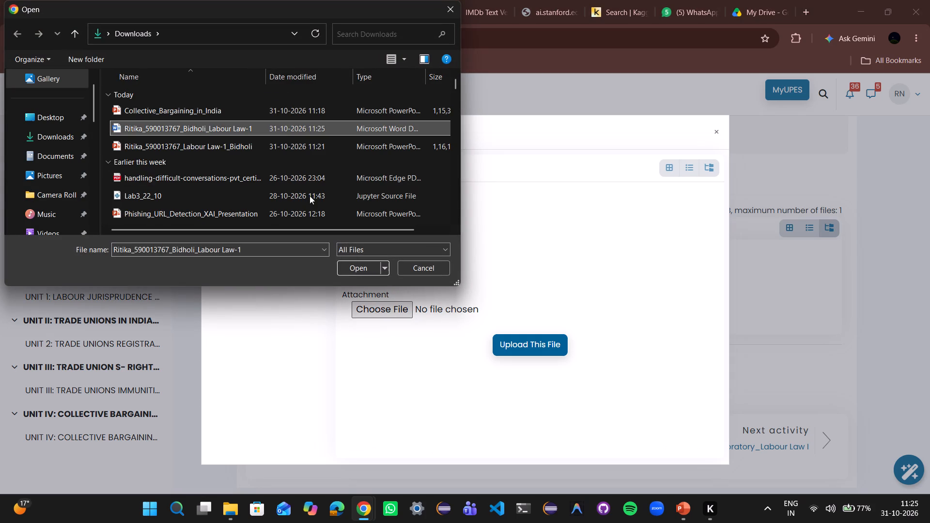
click(348, 268)
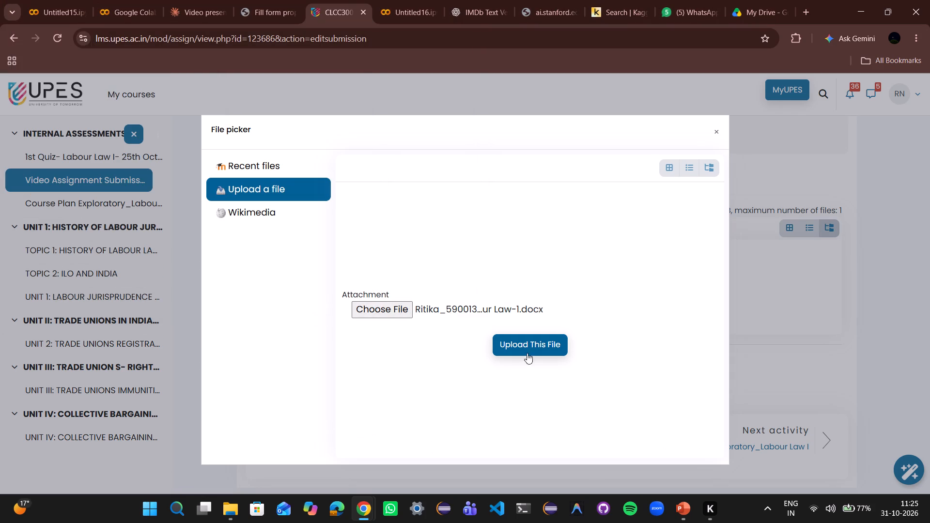
click(550, 345)
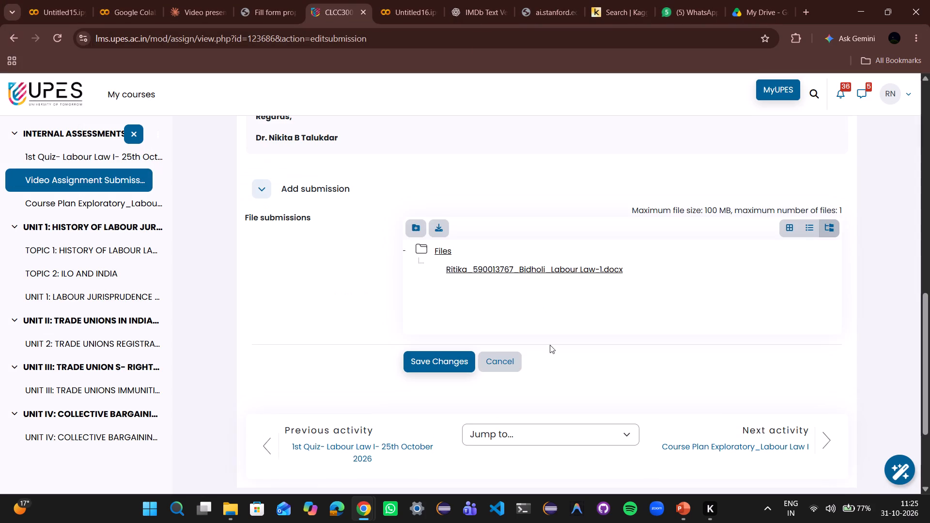
click(455, 364)
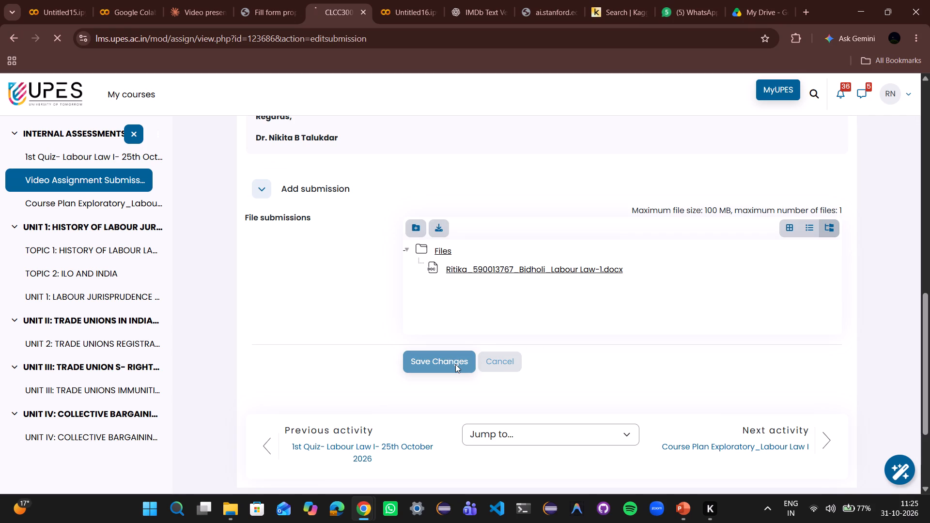